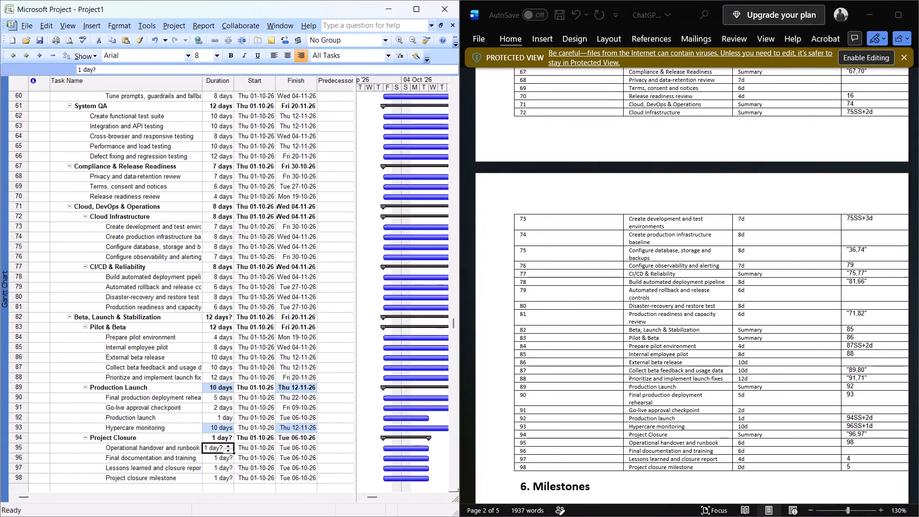
# Set the Project Closure durations to 6 days for tasks 95 and 96, 4 days for task 97, and 0 days for milestone 98.
pyautogui.scroll(-1, 295, 379)
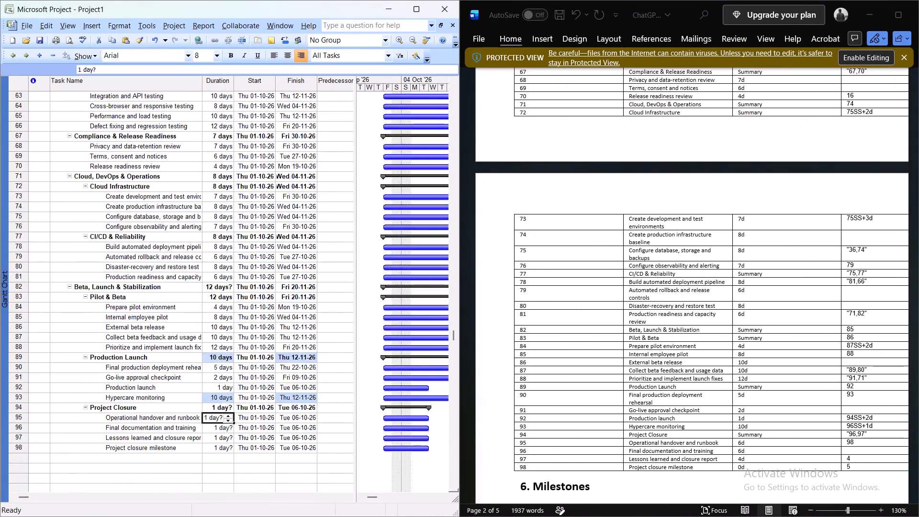
pyautogui.scroll(-1, 295, 379)
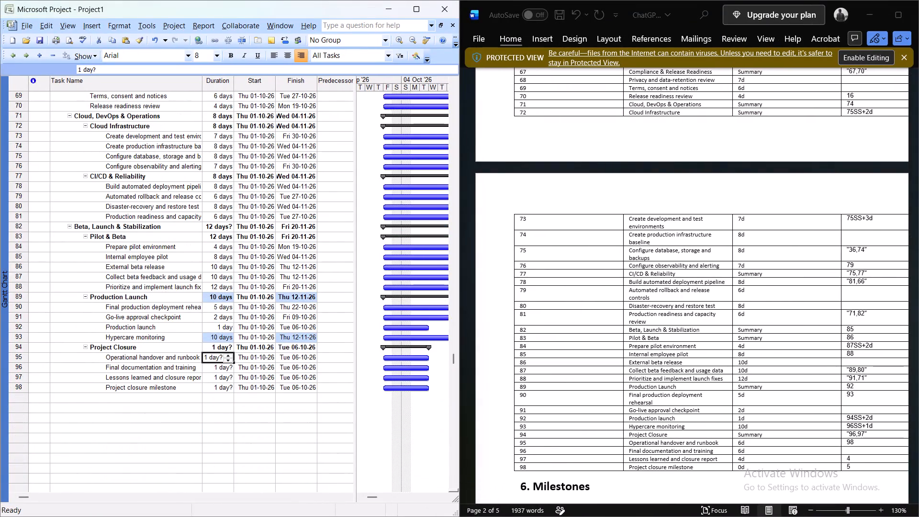
pyautogui.press('6')
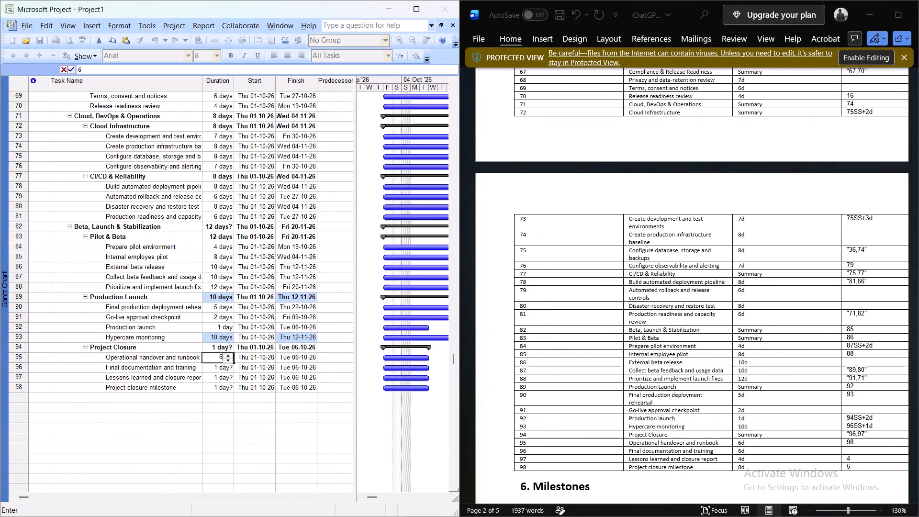
pyautogui.press("'")
pyautogui.press('BackSpace')
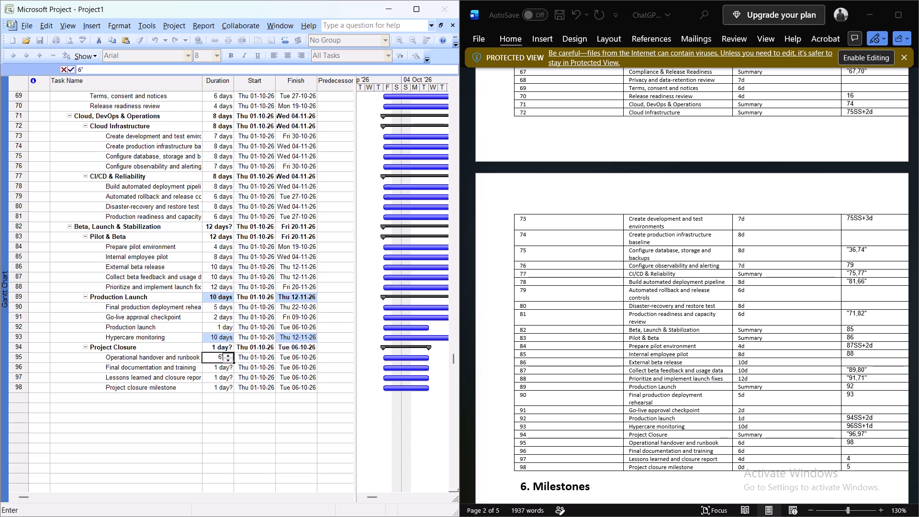
pyautogui.press('Return')
pyautogui.press('6')
pyautogui.press('Return')
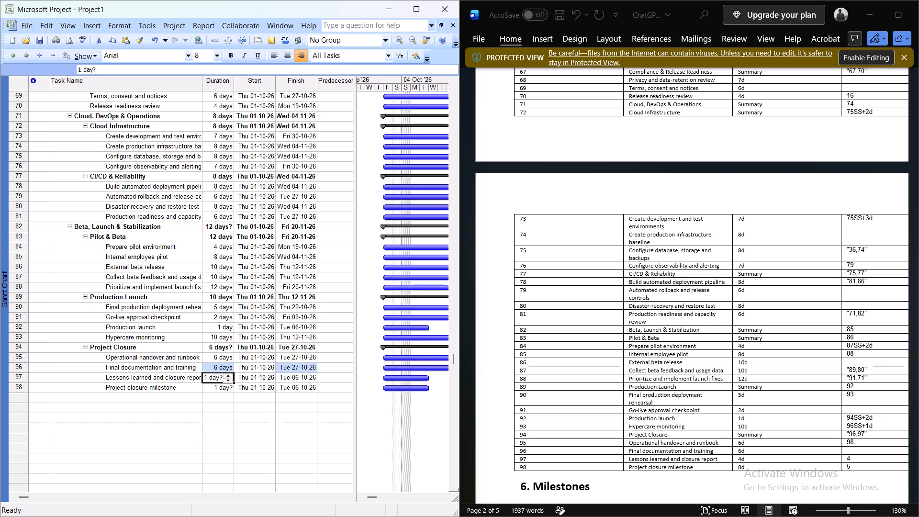
pyautogui.press('4')
pyautogui.press('Return')
pyautogui.press('0')
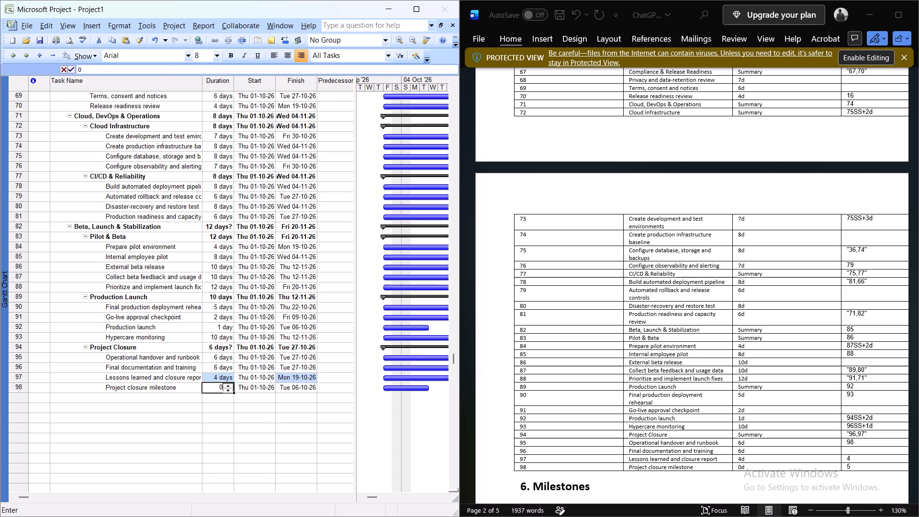
pyautogui.press('Return')
# Review the durations of the whole task list, from Project Initiation & Product Definition to the project closure milestone.
pyautogui.scroll(2, 295, 379)
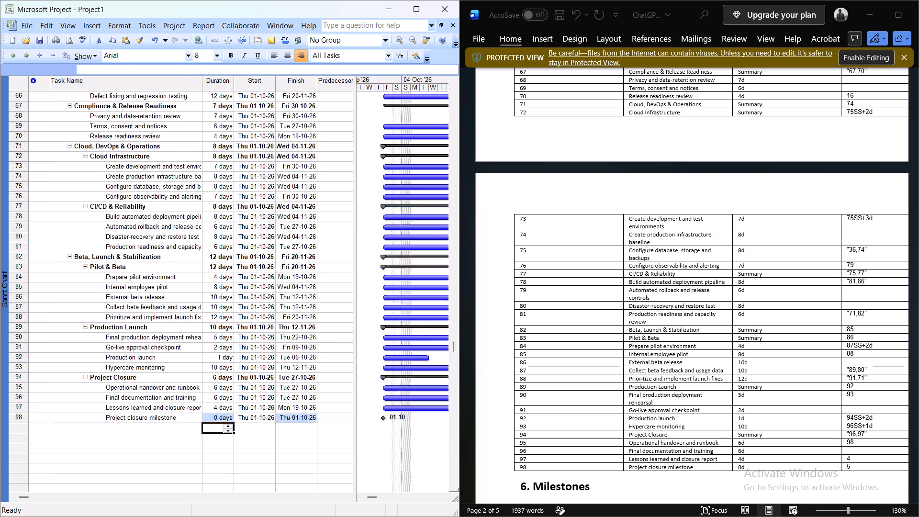
pyautogui.scroll(13, 295, 379)
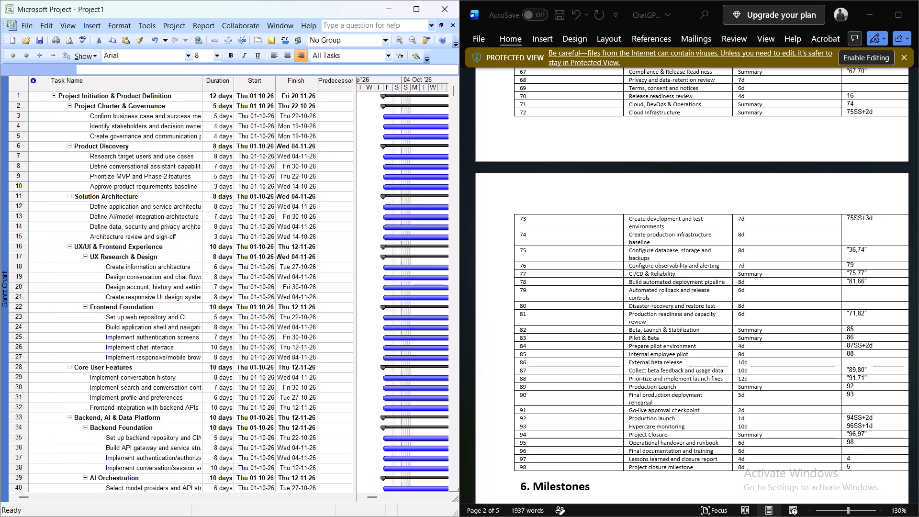
pyautogui.click(221, 94)
pyautogui.scroll(-1, 121, 372)
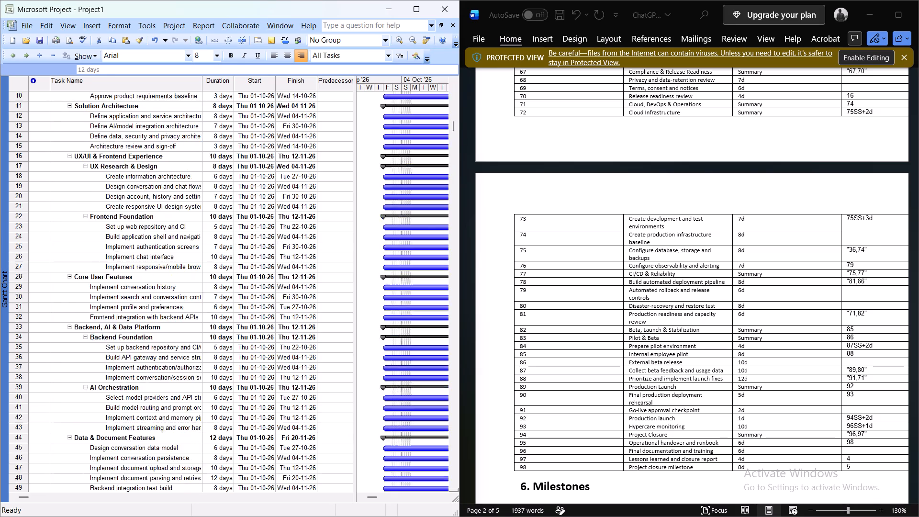
pyautogui.scroll(-6, 121, 372)
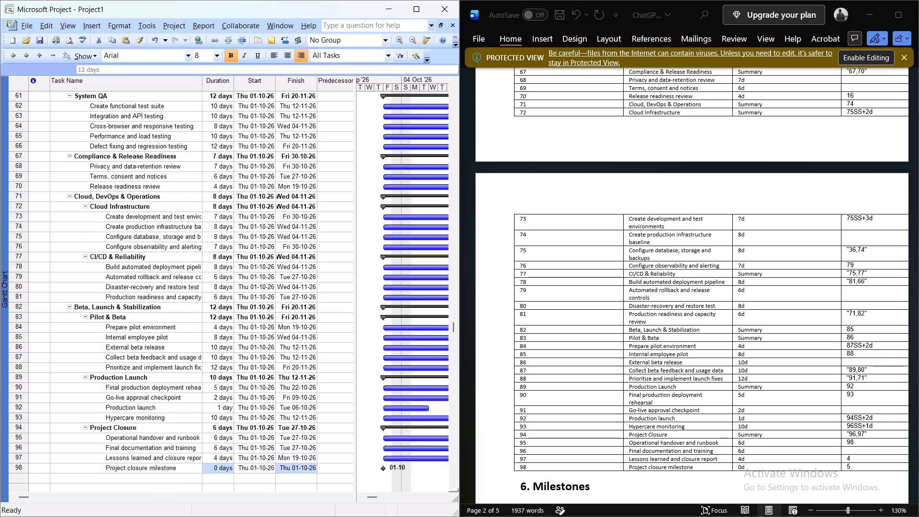
pyautogui.scroll(-2, 121, 372)
pyautogui.scroll(20, 121, 372)
pyautogui.scroll(2, 121, 372)
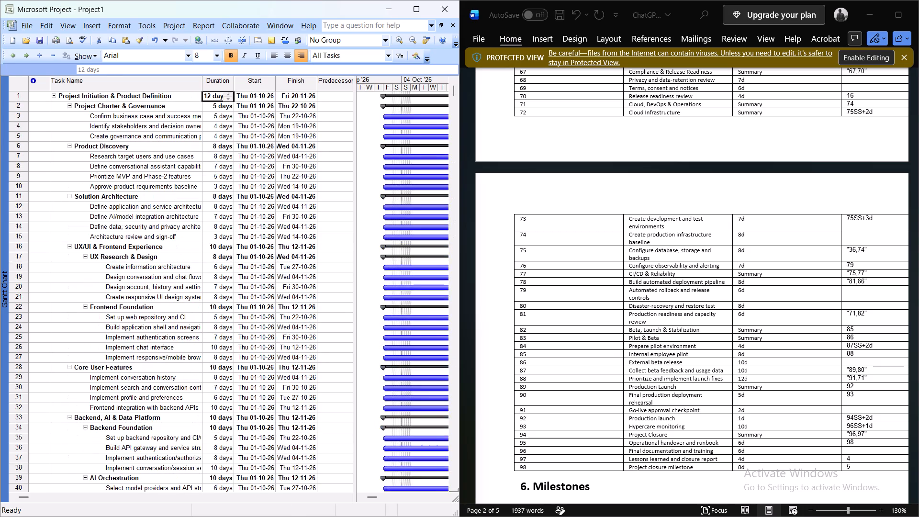
pyautogui.scroll(1, 121, 372)
# Read through the Word exercise brief, examining the project scenario, budget framework, resource and cost exercise, required views, final submission and student rules.
pyautogui.scroll(16, 672, 289)
pyautogui.scroll(5, 735, 257)
pyautogui.scroll(-1, 735, 257)
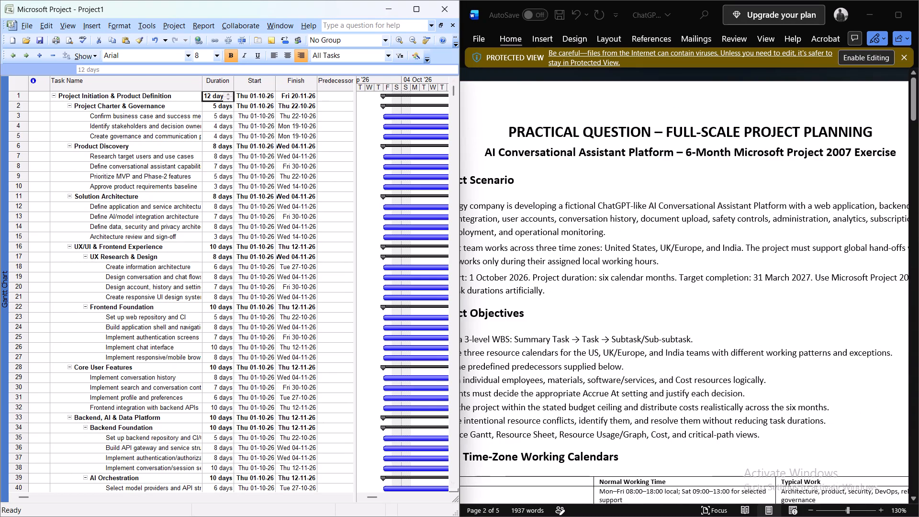
pyautogui.scroll(-2, 735, 257)
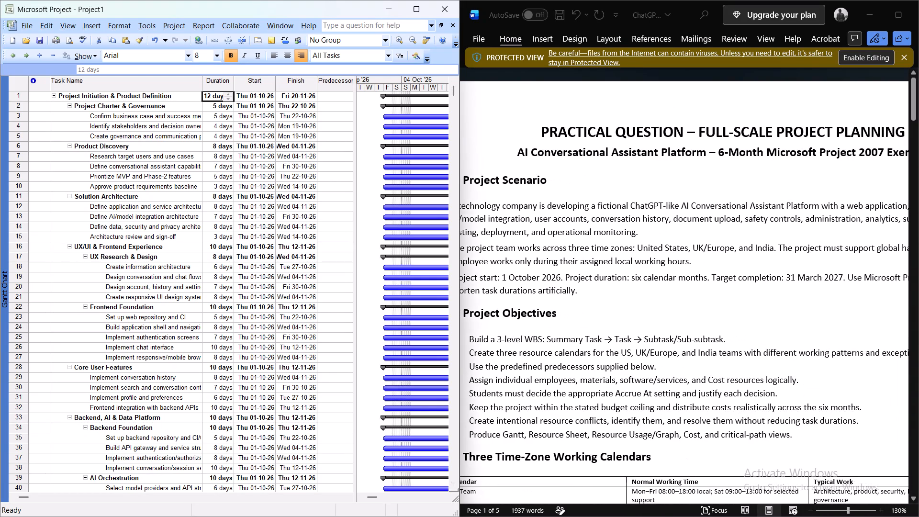
pyautogui.scroll(-2, 735, 257)
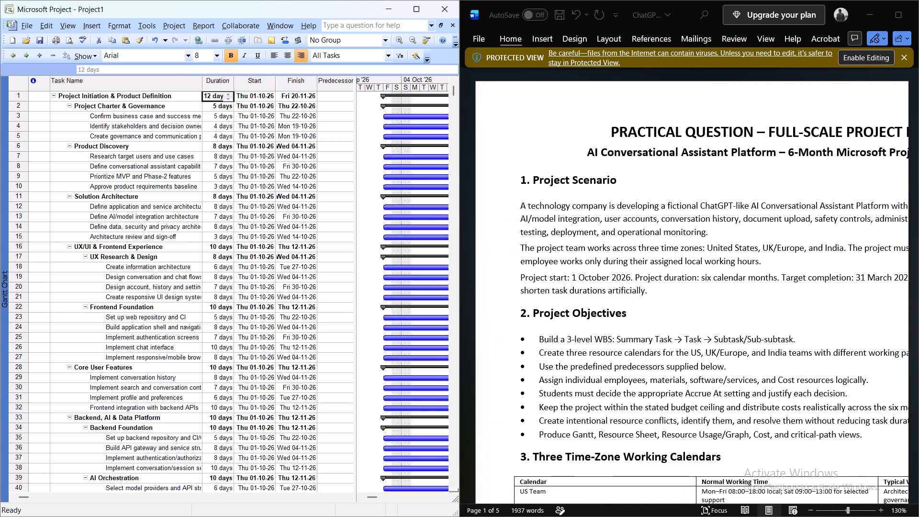
pyautogui.click(735, 257)
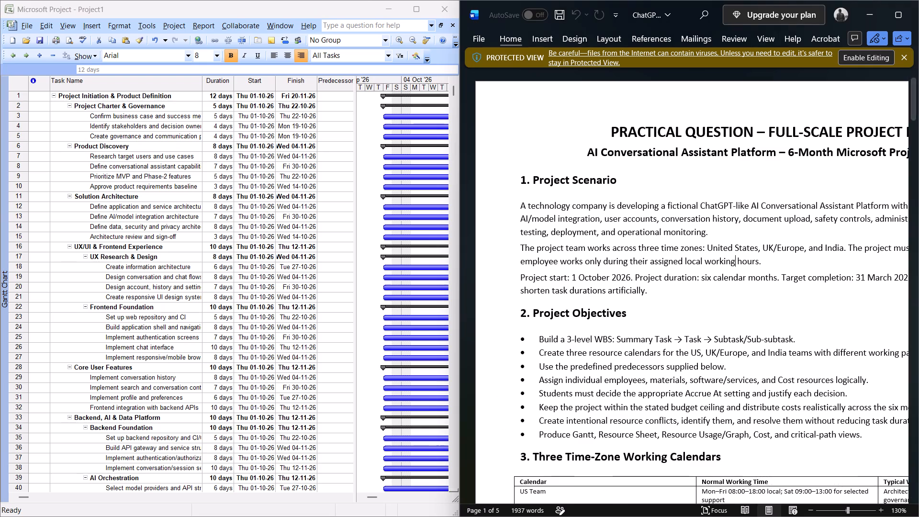
pyautogui.scroll(-7, 237, 264)
pyautogui.scroll(2, 237, 264)
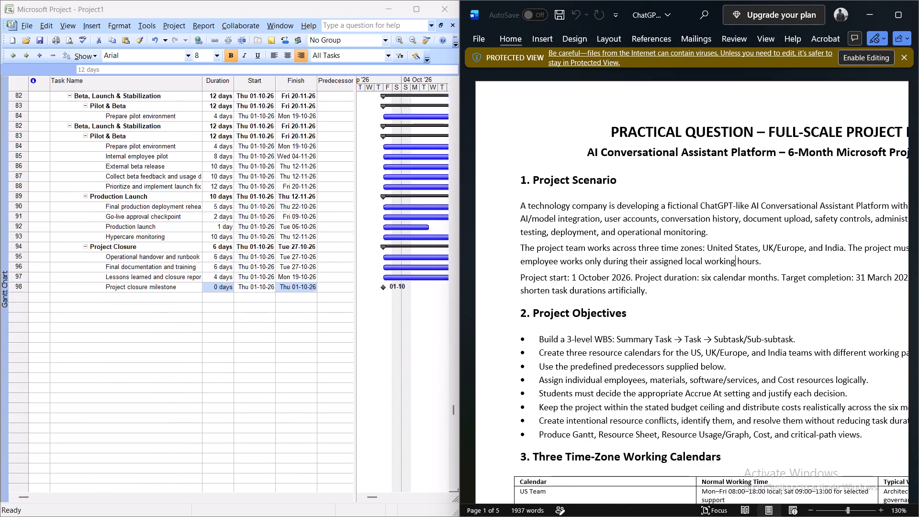
pyautogui.scroll(8, 237, 264)
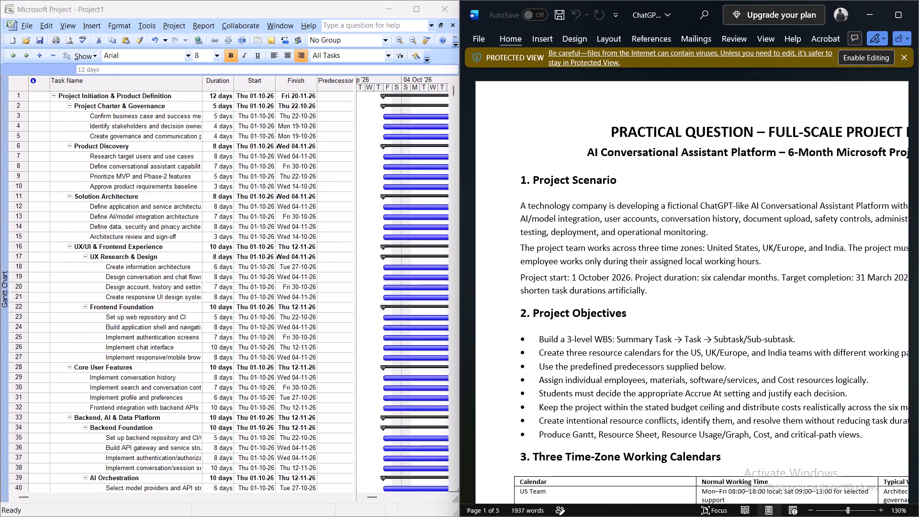
pyautogui.scroll(-5, 674, 271)
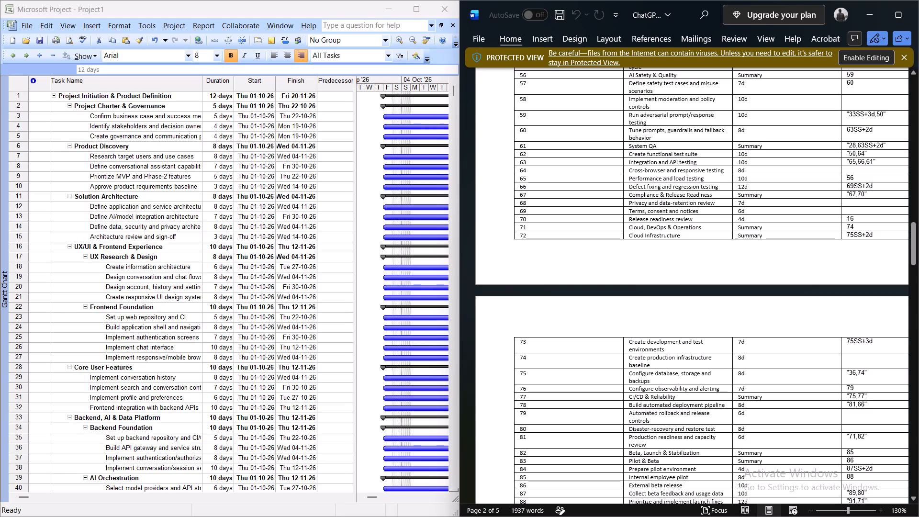
pyautogui.scroll(-2, 714, 262)
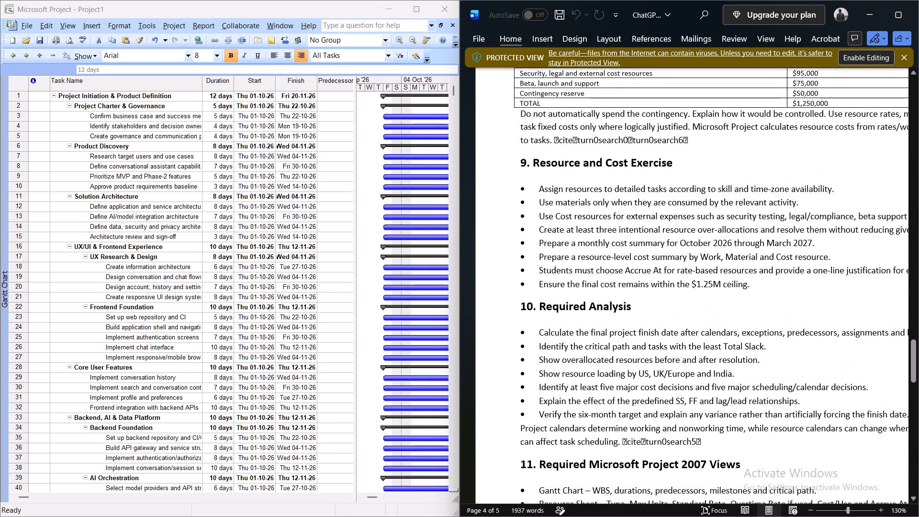
pyautogui.scroll(1, 714, 262)
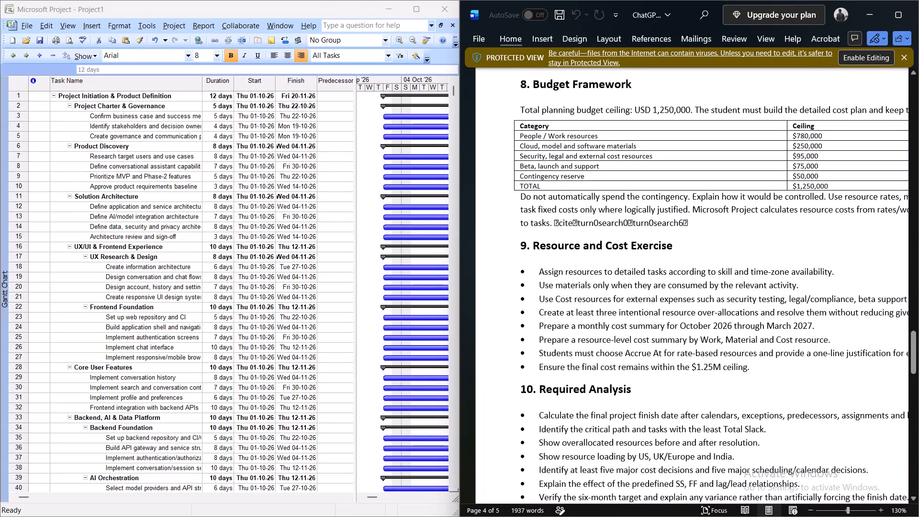
pyautogui.scroll(-3, 714, 262)
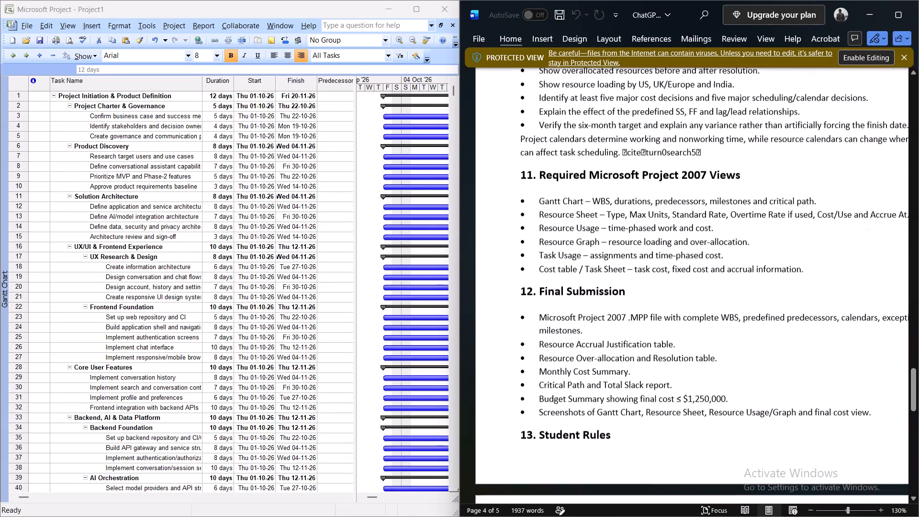
pyautogui.scroll(-2, 714, 262)
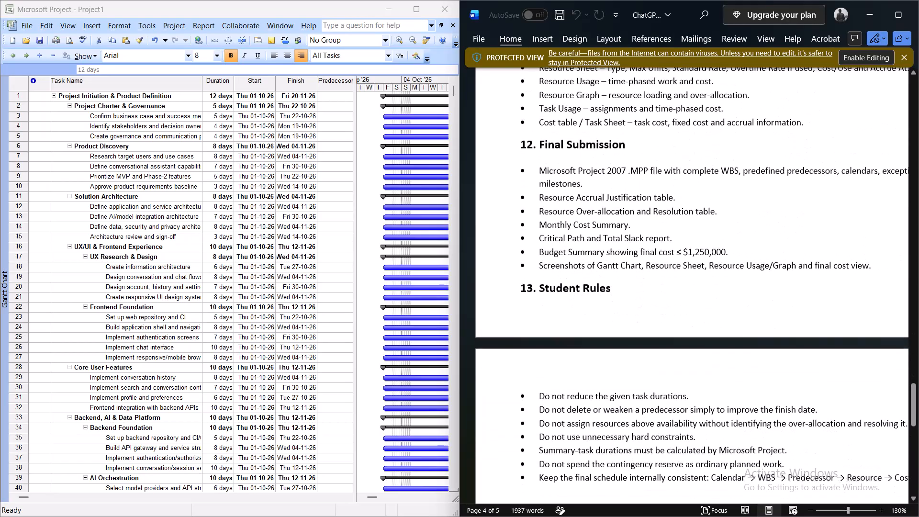
pyautogui.scroll(-2, 714, 262)
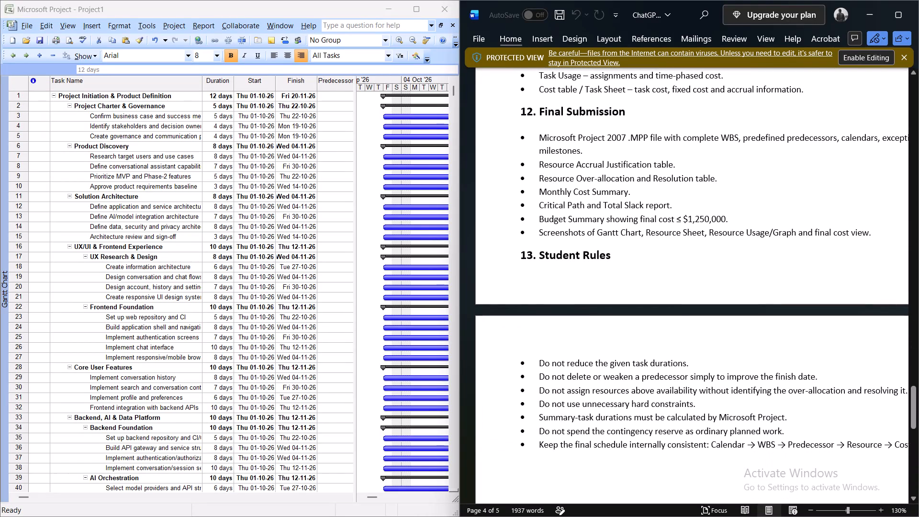
pyautogui.scroll(-2, 714, 262)
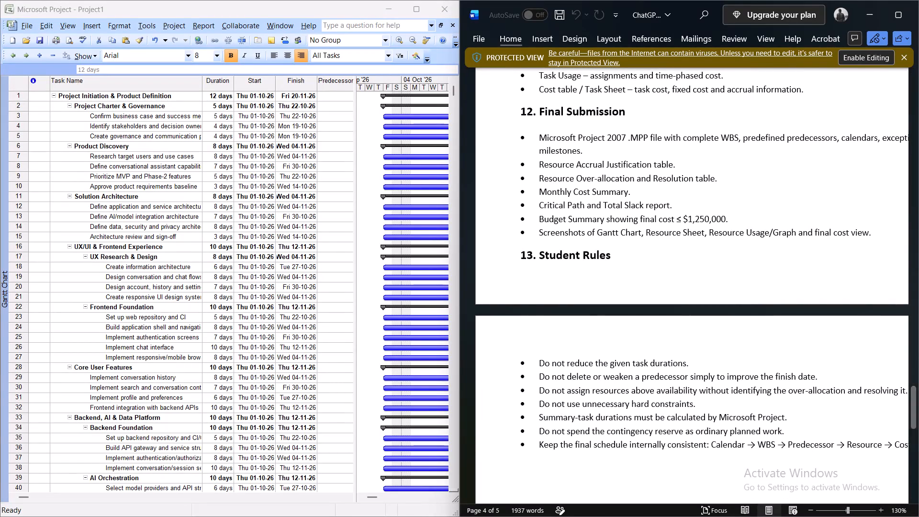
pyautogui.scroll(1, 714, 262)
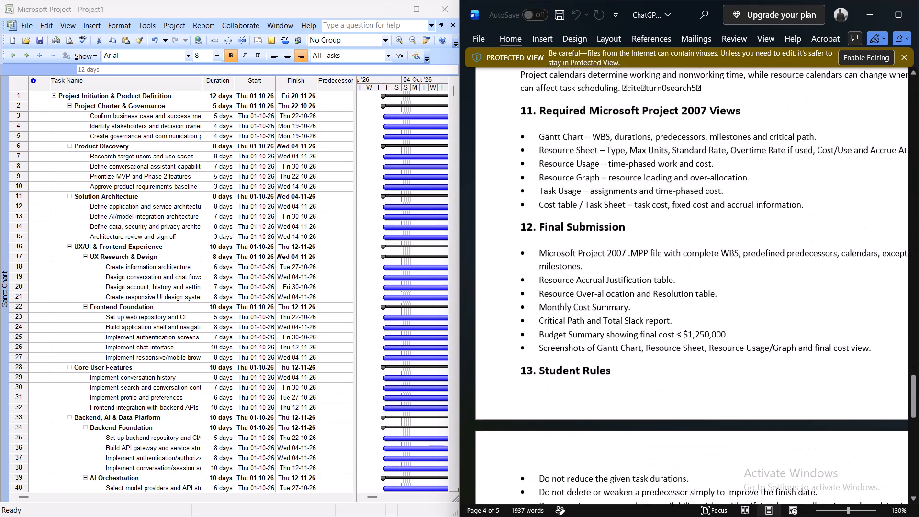
pyautogui.scroll(-2, 715, 260)
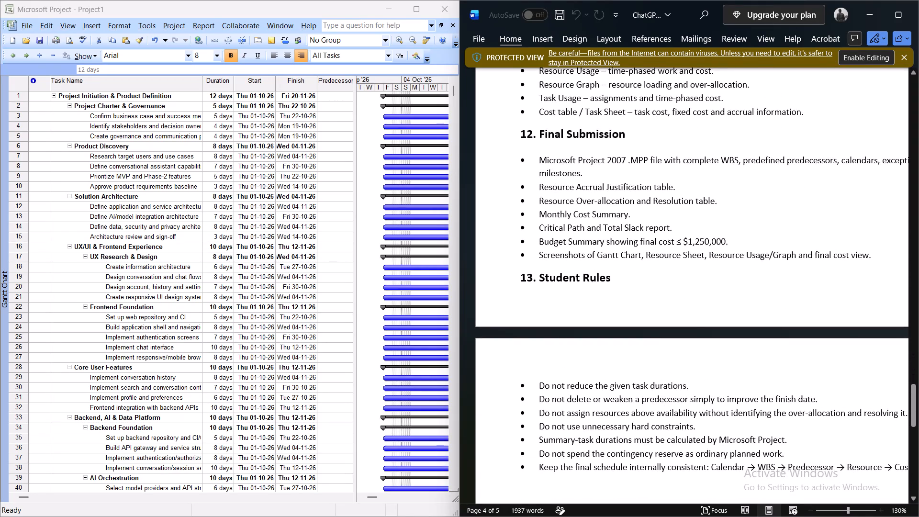
pyautogui.scroll(3, 715, 260)
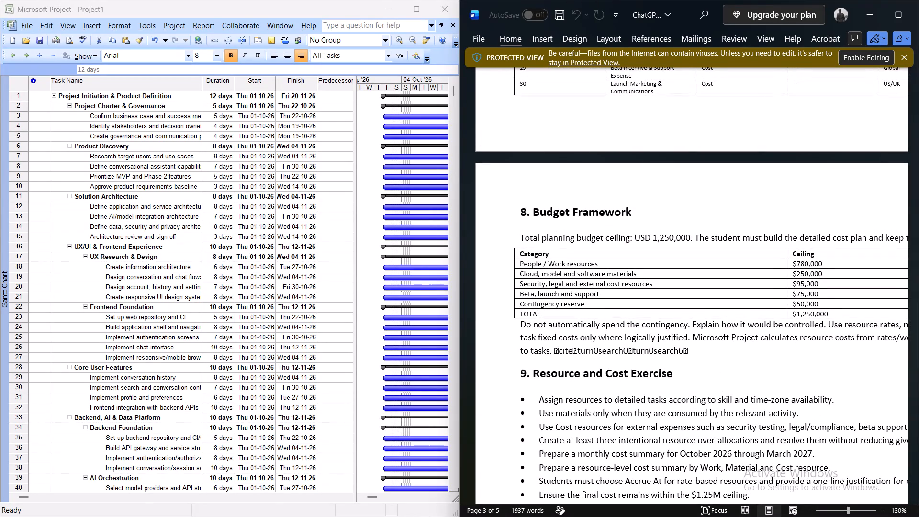
# Switch Microsoft Project to the Resource Sheet view.
pyautogui.click(65, 24)
pyautogui.click(65, 24)
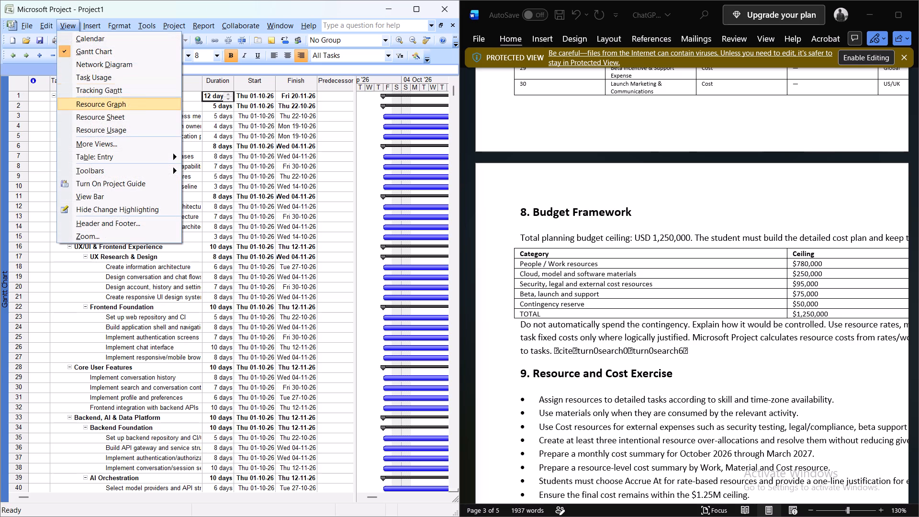
pyautogui.click(90, 112)
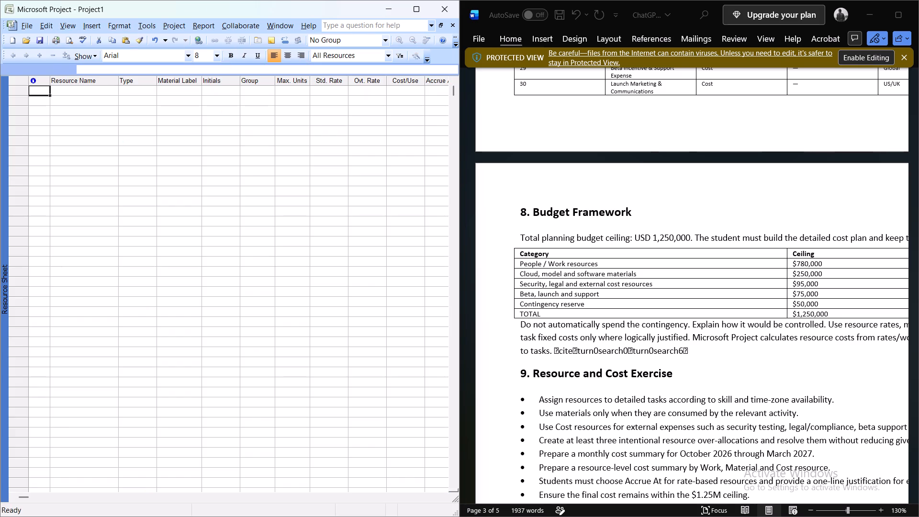
pyautogui.click(59, 26)
# Copy the 30 resource names from the Word brief's Resource Pool table into the Resource Name column, starting at the first row of Project's sheet.
pyautogui.click(642, 309)
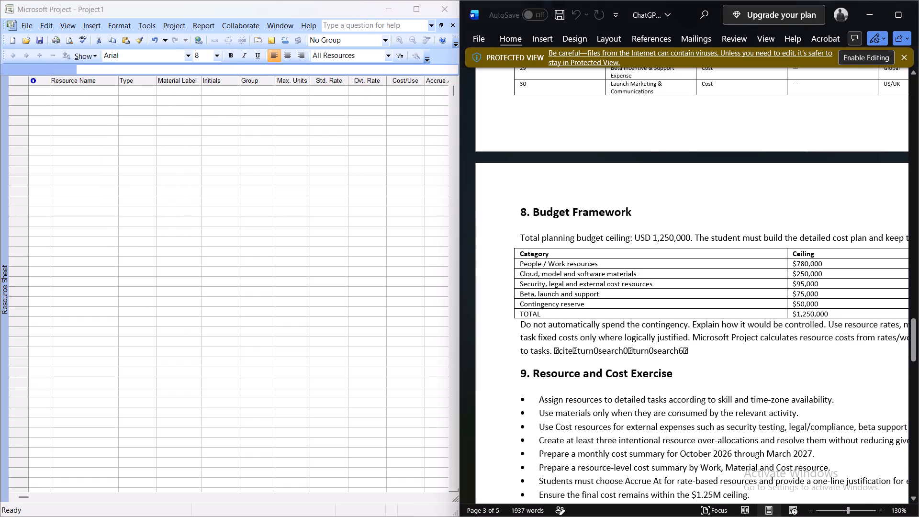
pyautogui.scroll(4, 642, 309)
pyautogui.scroll(-2, 642, 309)
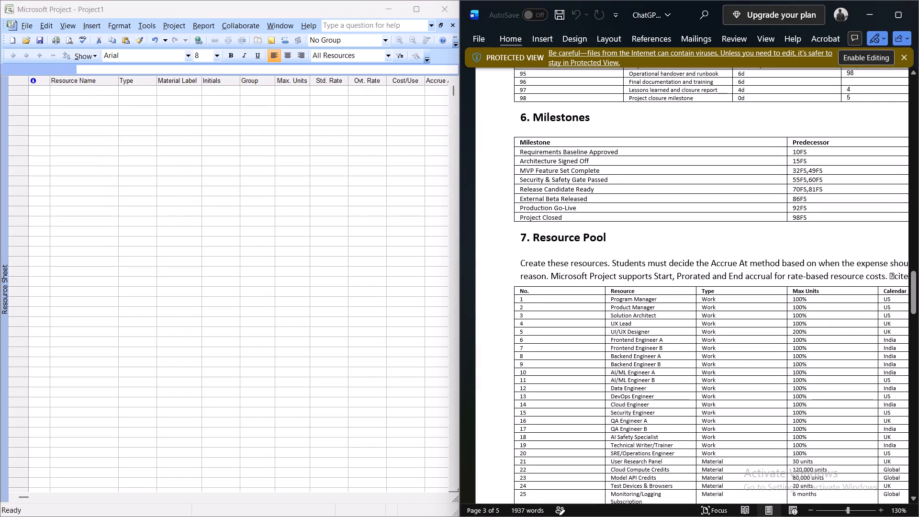
pyautogui.moveTo(611, 301); pyautogui.dragTo(663, 514)
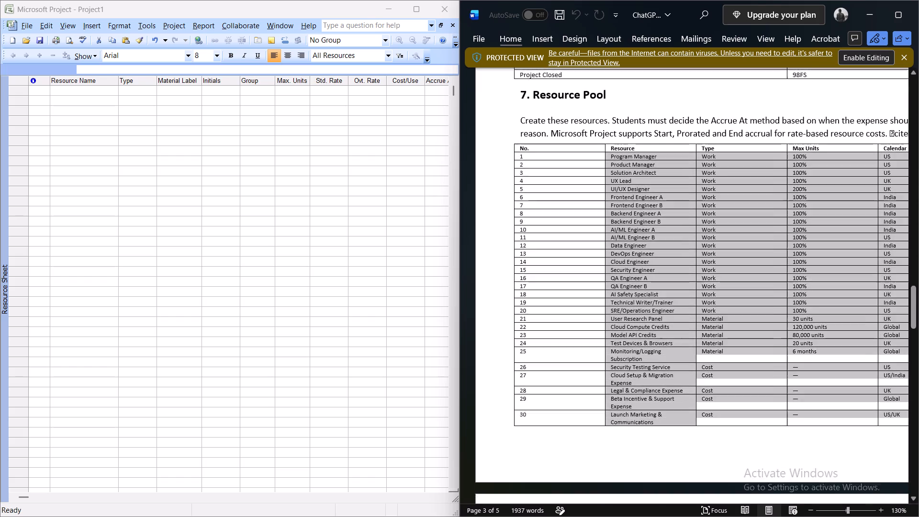
pyautogui.moveTo(663, 514); pyautogui.dragTo(664, 395)
pyautogui.hotkey('ctrl', 'c')
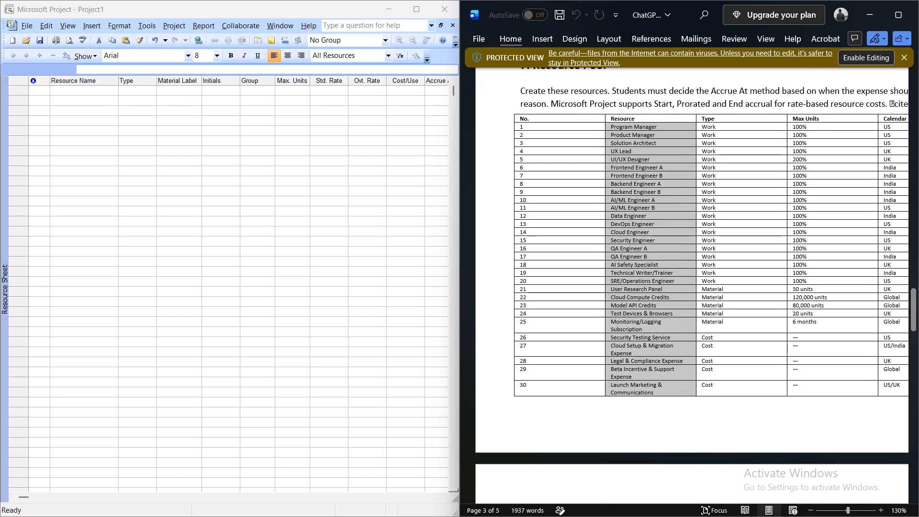
pyautogui.click(71, 88)
pyautogui.hotkey('ctrl', 'v')
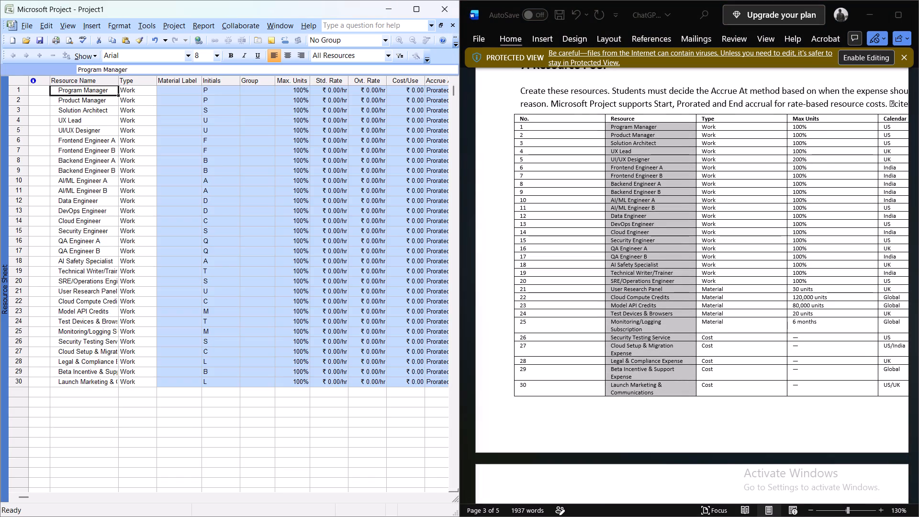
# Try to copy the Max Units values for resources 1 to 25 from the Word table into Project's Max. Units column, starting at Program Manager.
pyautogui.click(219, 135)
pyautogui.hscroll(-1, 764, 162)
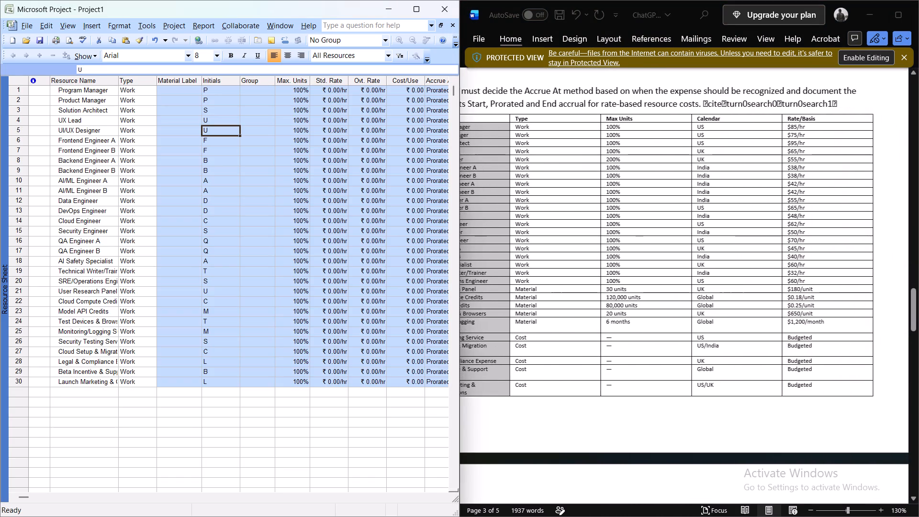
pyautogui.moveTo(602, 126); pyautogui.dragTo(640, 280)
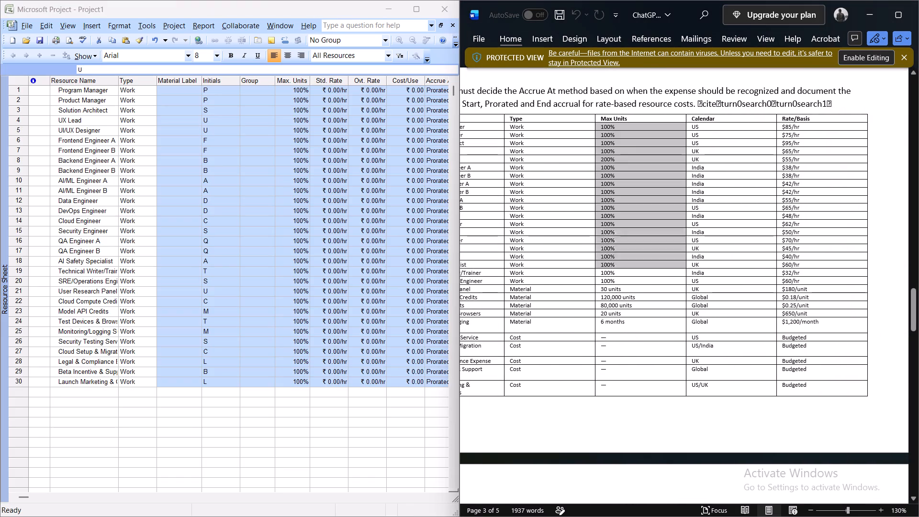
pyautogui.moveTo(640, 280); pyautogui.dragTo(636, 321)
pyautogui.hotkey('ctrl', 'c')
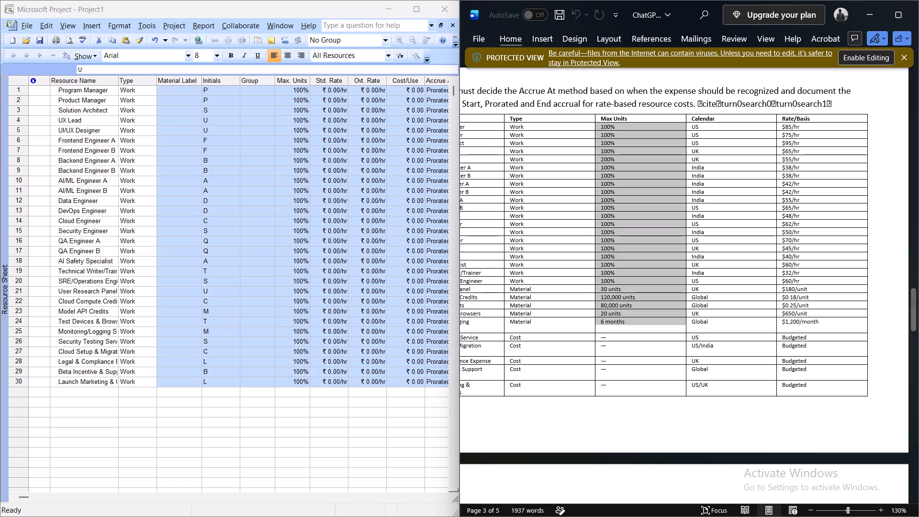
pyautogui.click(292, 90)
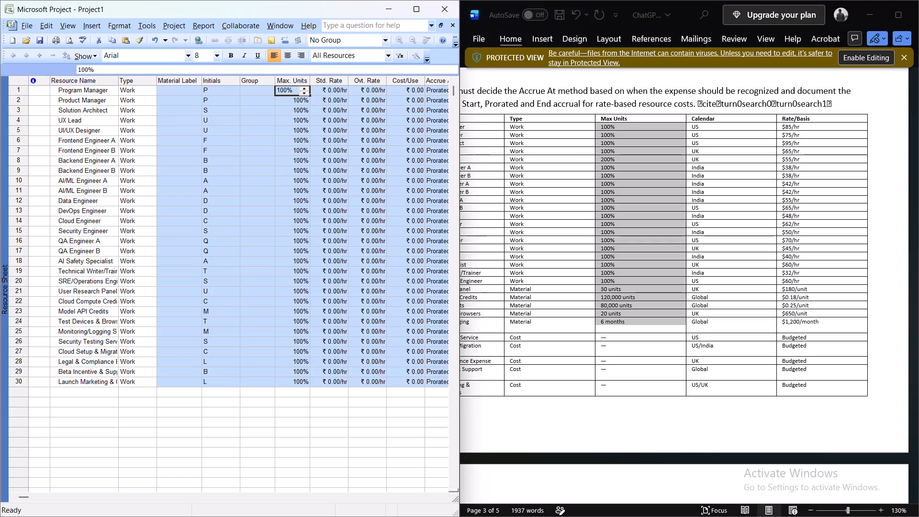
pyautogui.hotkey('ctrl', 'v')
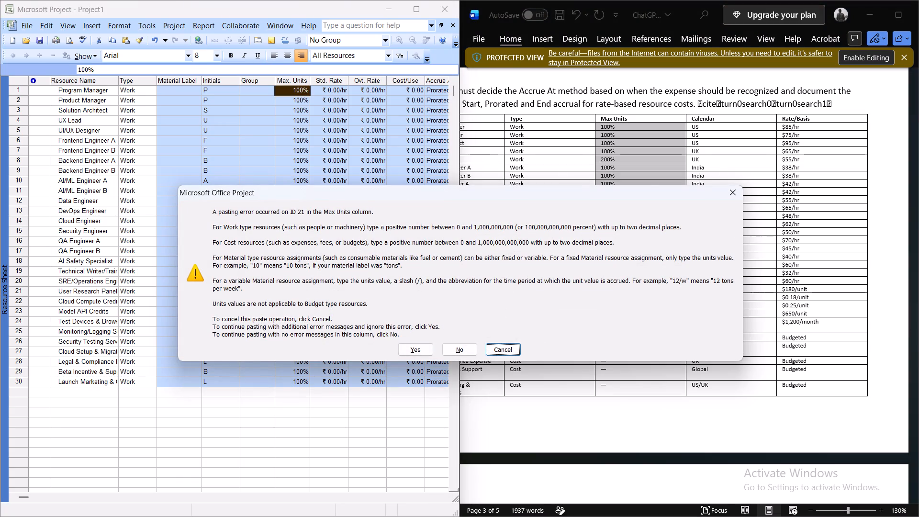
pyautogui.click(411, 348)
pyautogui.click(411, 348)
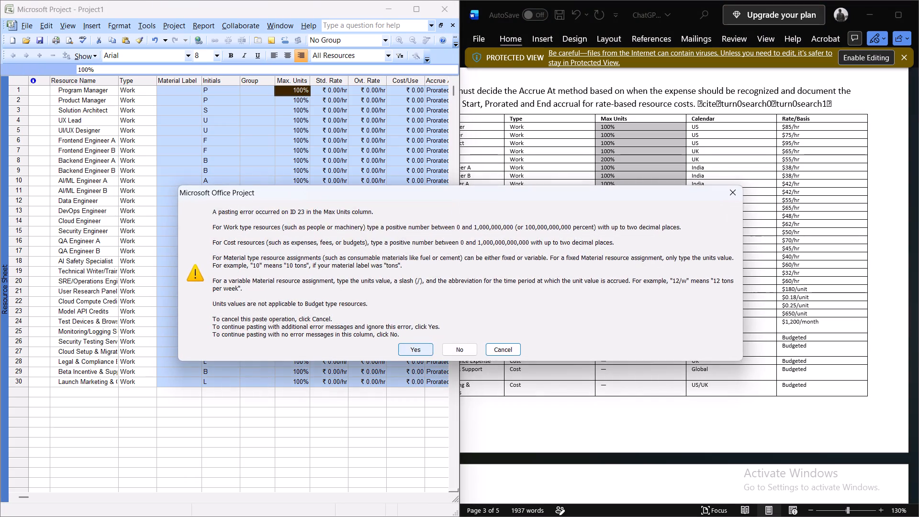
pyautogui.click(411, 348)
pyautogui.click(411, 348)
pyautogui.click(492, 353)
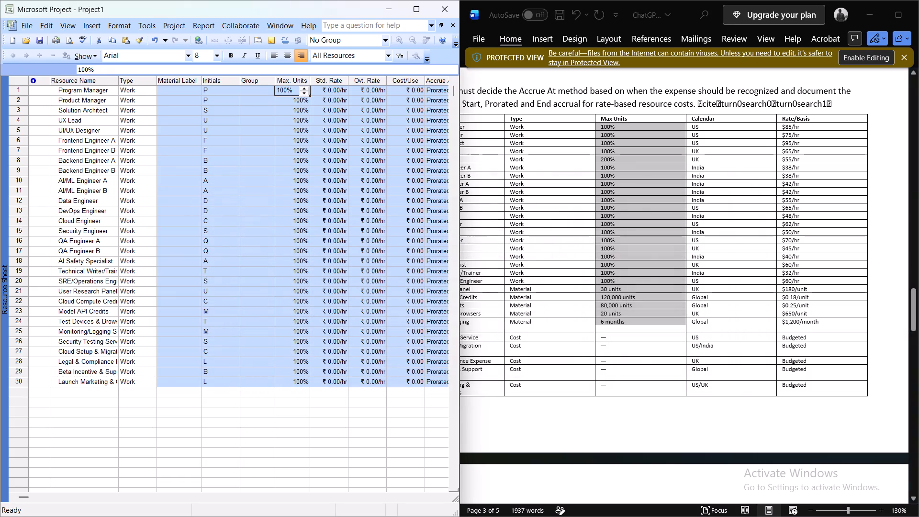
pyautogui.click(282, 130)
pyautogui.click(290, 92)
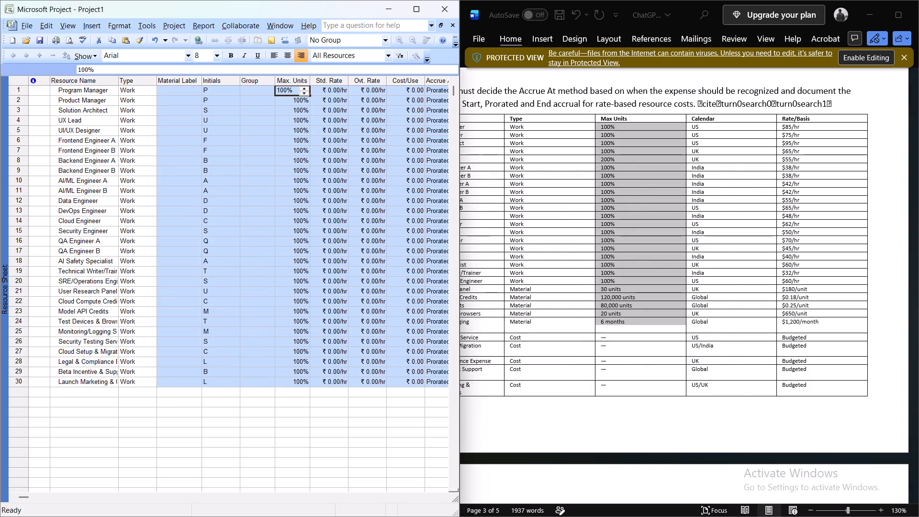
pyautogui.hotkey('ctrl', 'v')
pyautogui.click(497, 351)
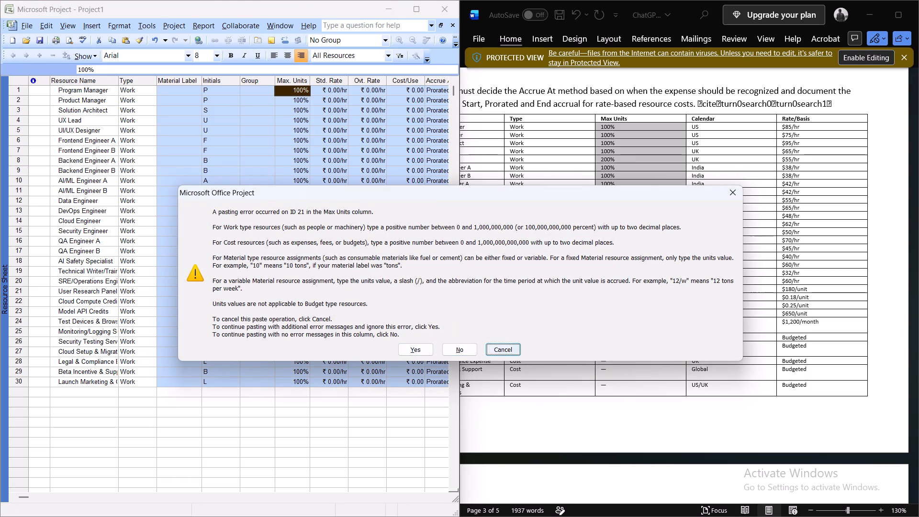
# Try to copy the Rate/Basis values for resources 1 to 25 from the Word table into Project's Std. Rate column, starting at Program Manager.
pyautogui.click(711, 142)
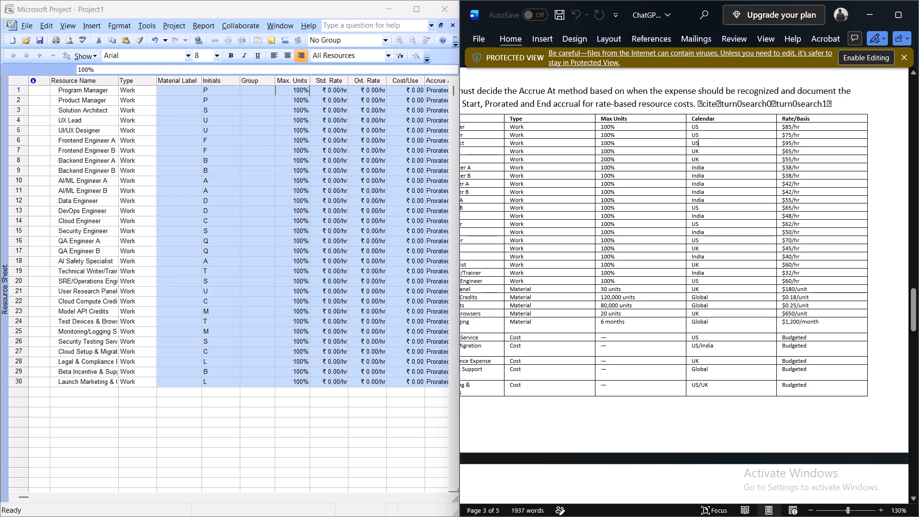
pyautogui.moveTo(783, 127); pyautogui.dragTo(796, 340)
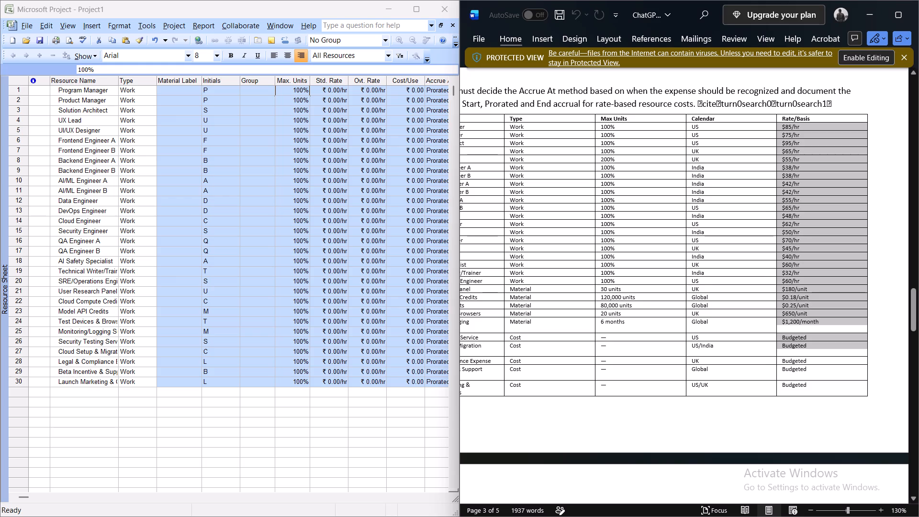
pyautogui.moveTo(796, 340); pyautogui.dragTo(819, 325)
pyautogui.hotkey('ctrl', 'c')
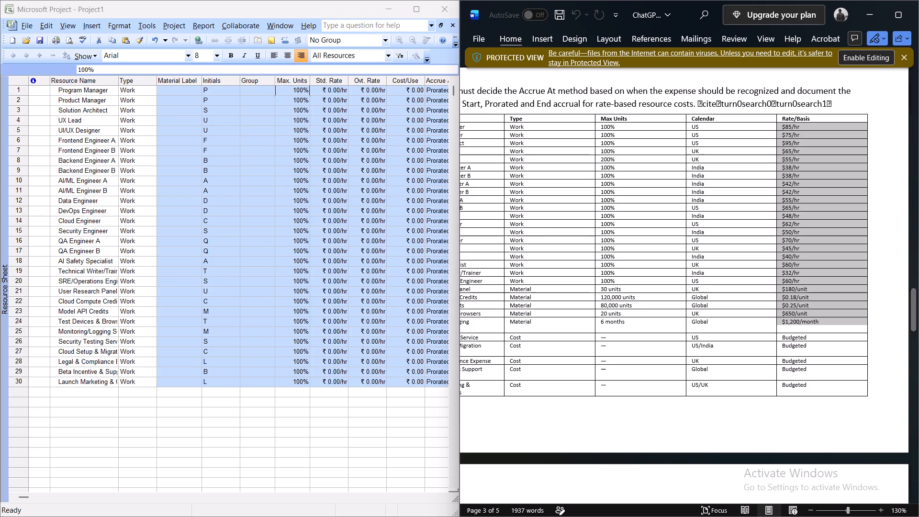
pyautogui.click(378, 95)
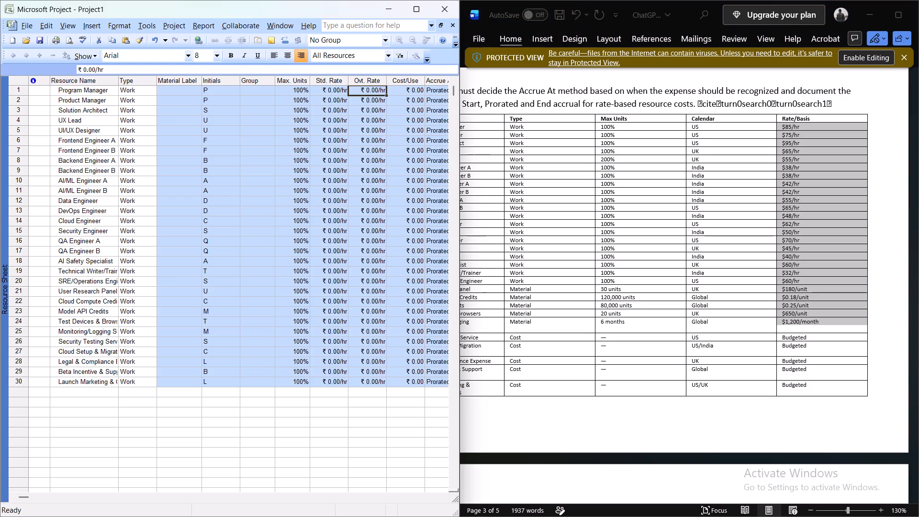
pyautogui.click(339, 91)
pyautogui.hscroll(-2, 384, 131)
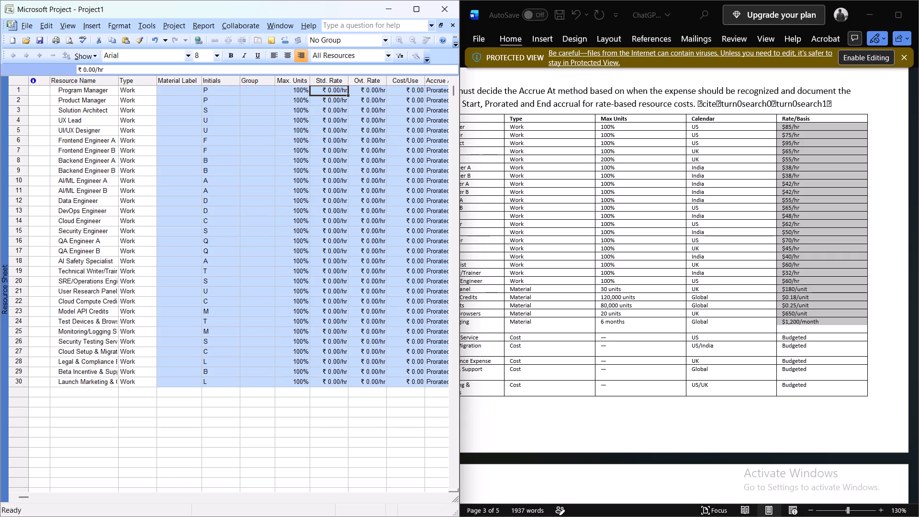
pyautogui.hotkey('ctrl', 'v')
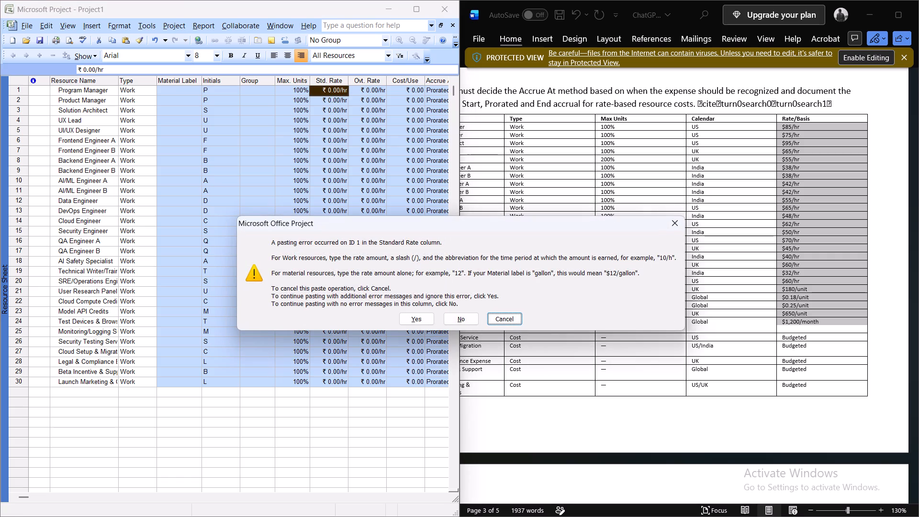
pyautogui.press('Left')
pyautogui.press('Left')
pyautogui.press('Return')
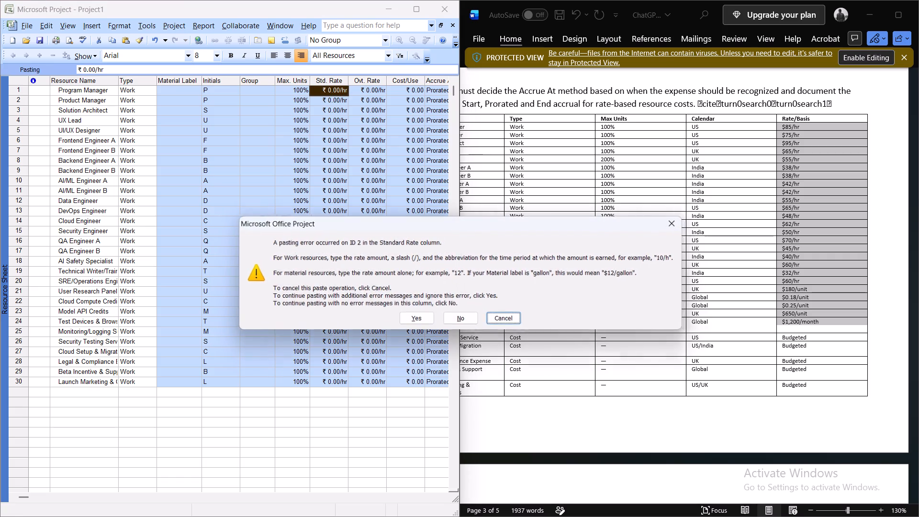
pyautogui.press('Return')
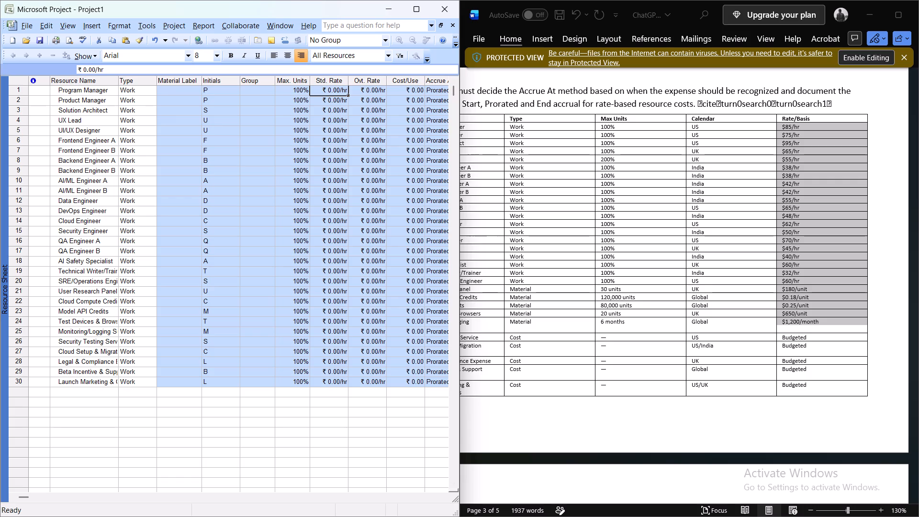
# Set the Program Manager's standard rate to 85 per hour.
pyautogui.write('85')
pyautogui.press('Return')
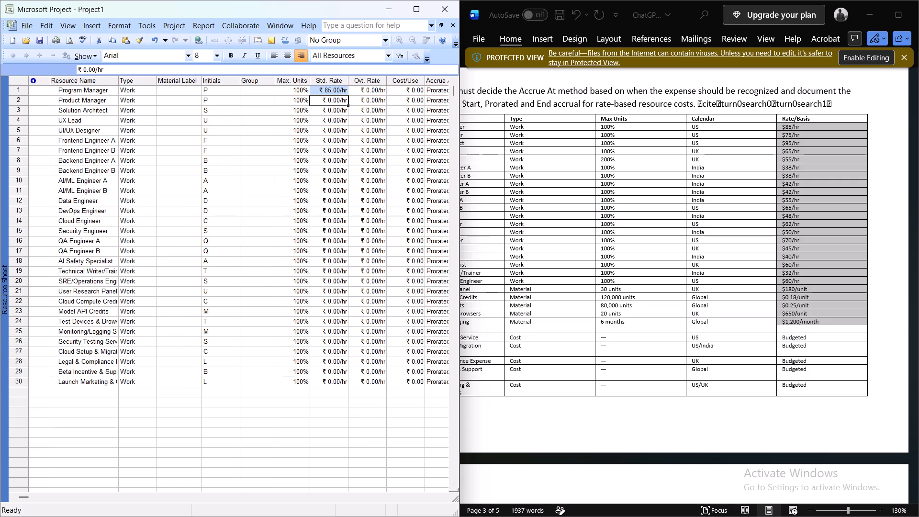
# Change the resource type of Cloud Compute Credits to Material.
pyautogui.click(224, 320)
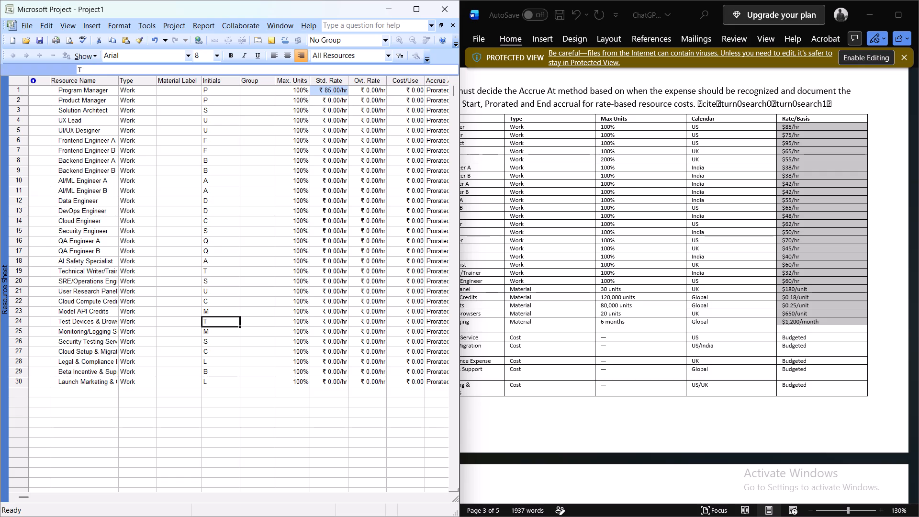
pyautogui.click(177, 312)
pyautogui.click(196, 313)
pyautogui.click(129, 305)
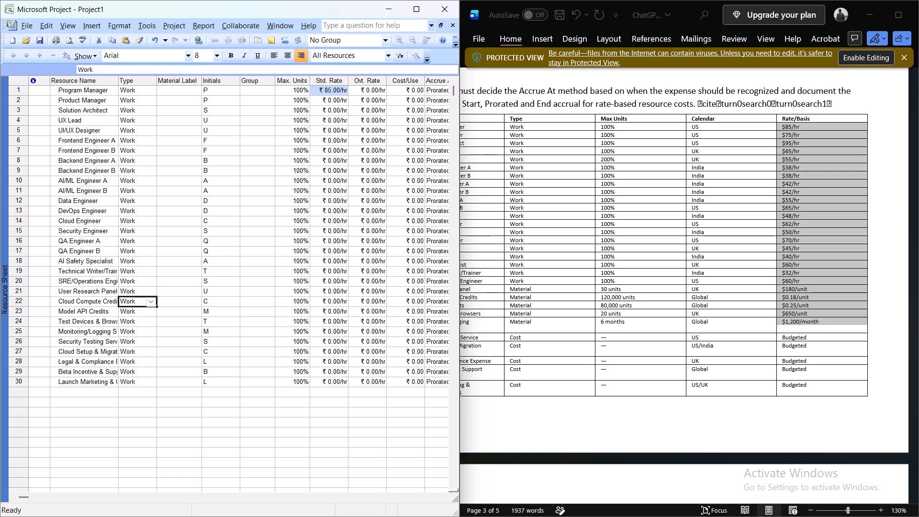
pyautogui.click(152, 300)
pyautogui.click(141, 316)
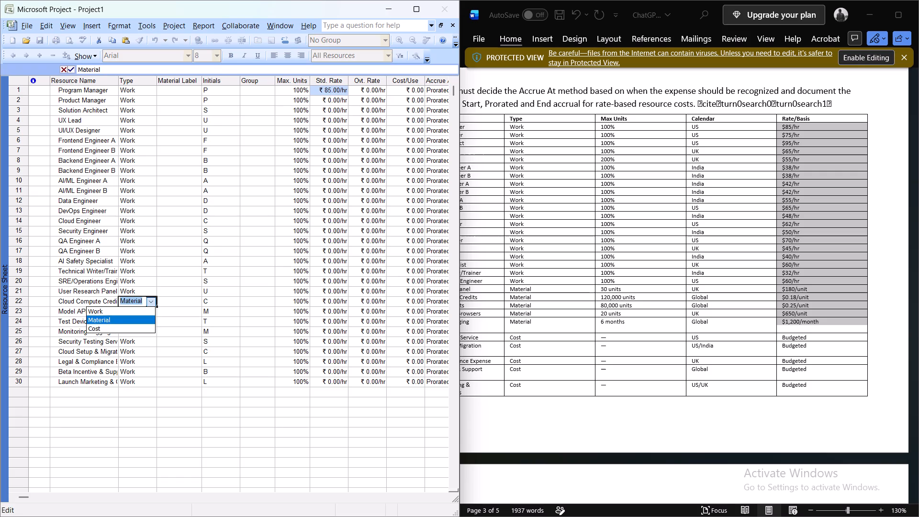
pyautogui.click(346, 306)
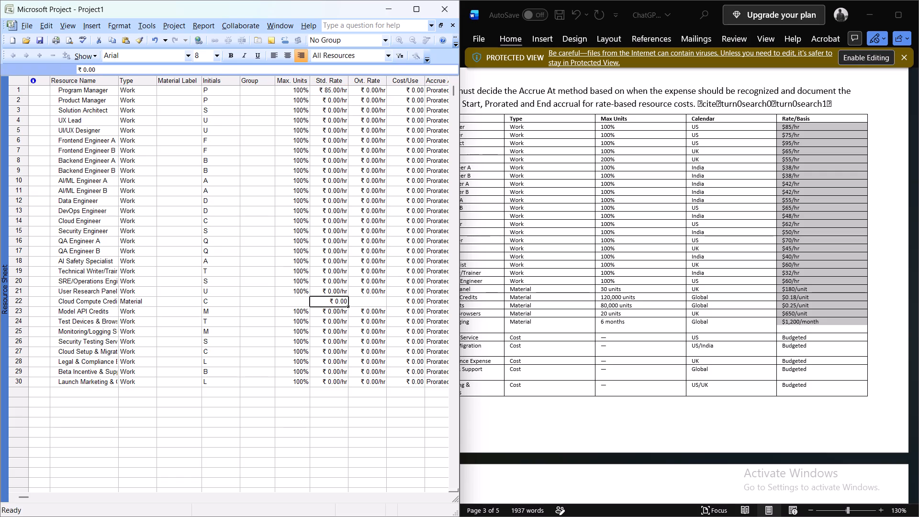
# Set the standard rate of Cloud Compute Credits to 180.
pyautogui.click(246, 312)
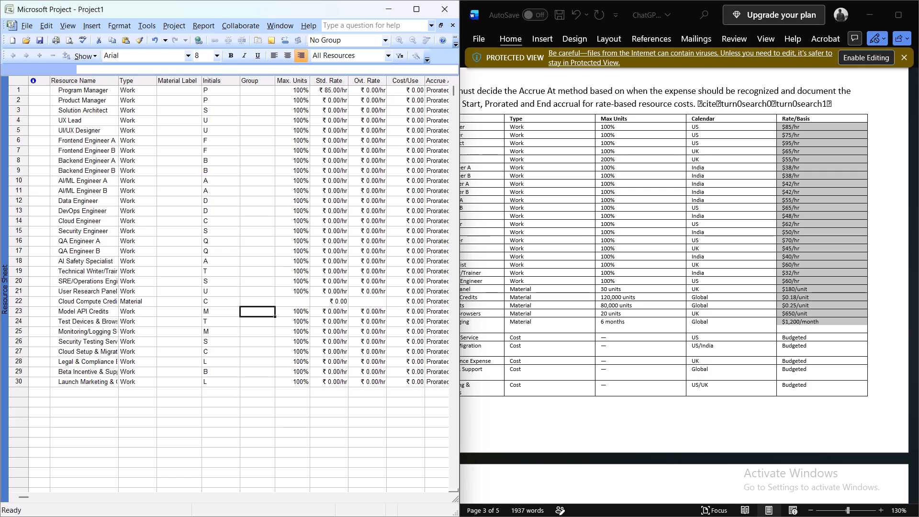
pyautogui.click(336, 304)
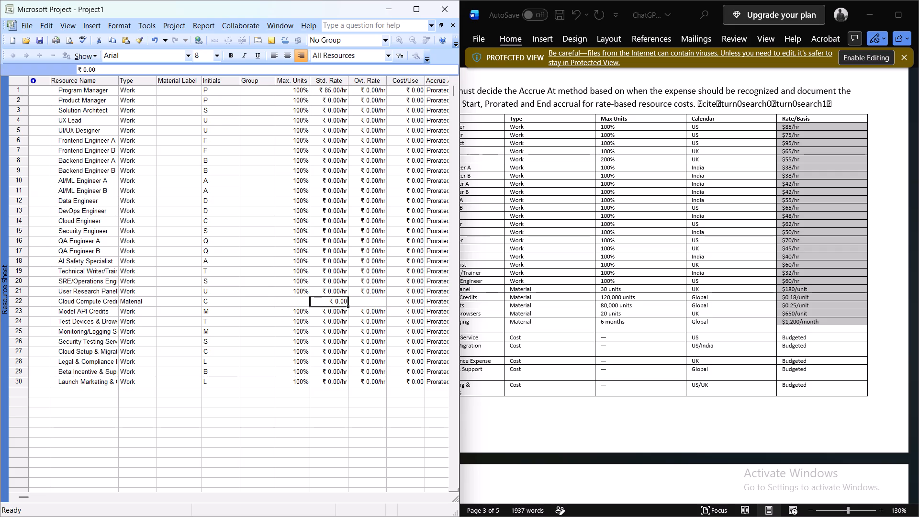
pyautogui.write('180')
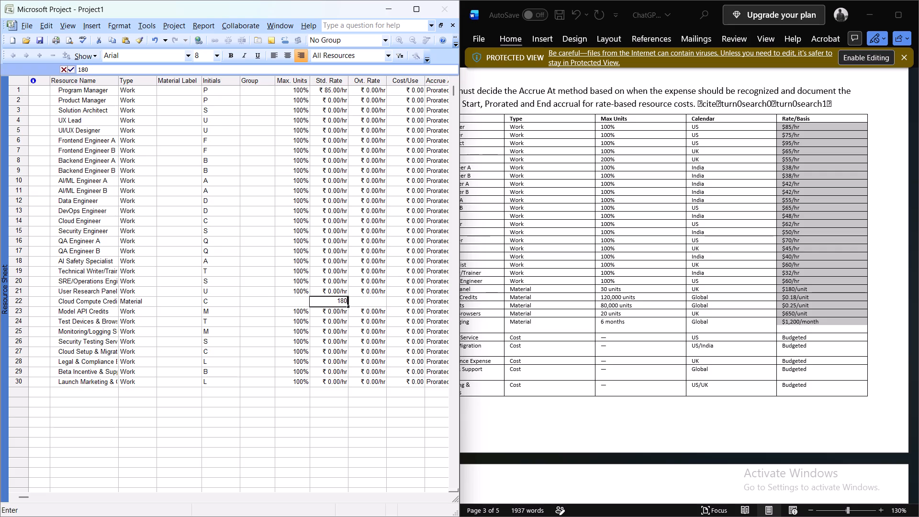
pyautogui.press('Return')
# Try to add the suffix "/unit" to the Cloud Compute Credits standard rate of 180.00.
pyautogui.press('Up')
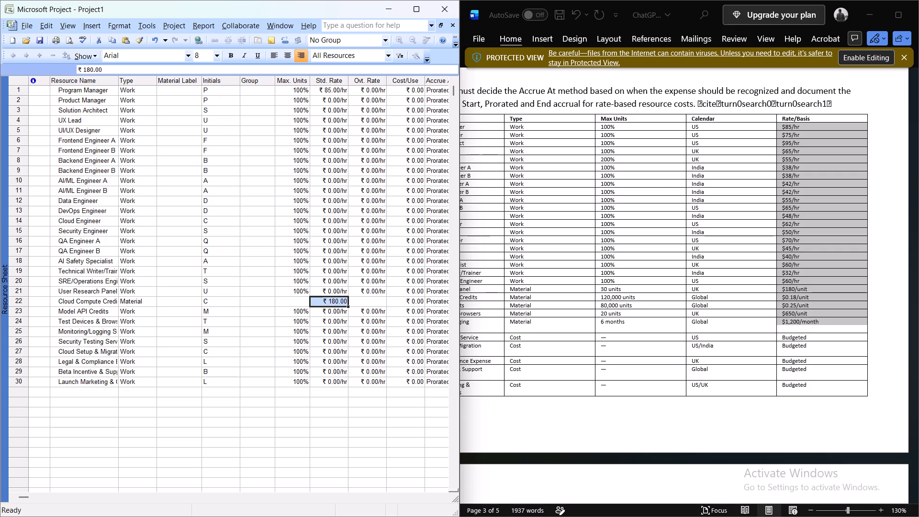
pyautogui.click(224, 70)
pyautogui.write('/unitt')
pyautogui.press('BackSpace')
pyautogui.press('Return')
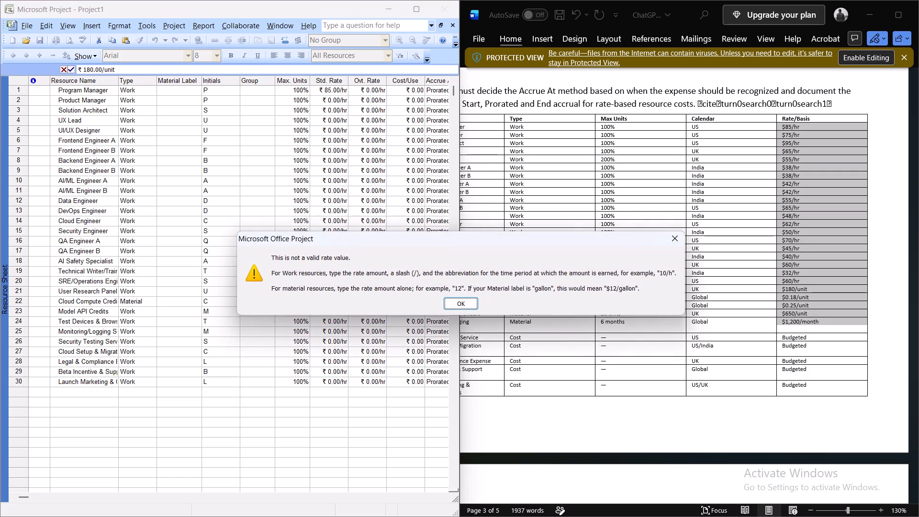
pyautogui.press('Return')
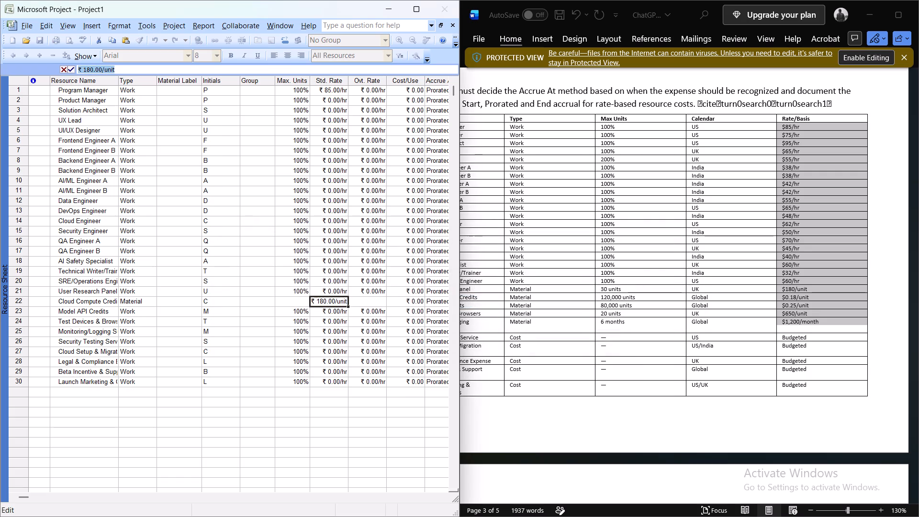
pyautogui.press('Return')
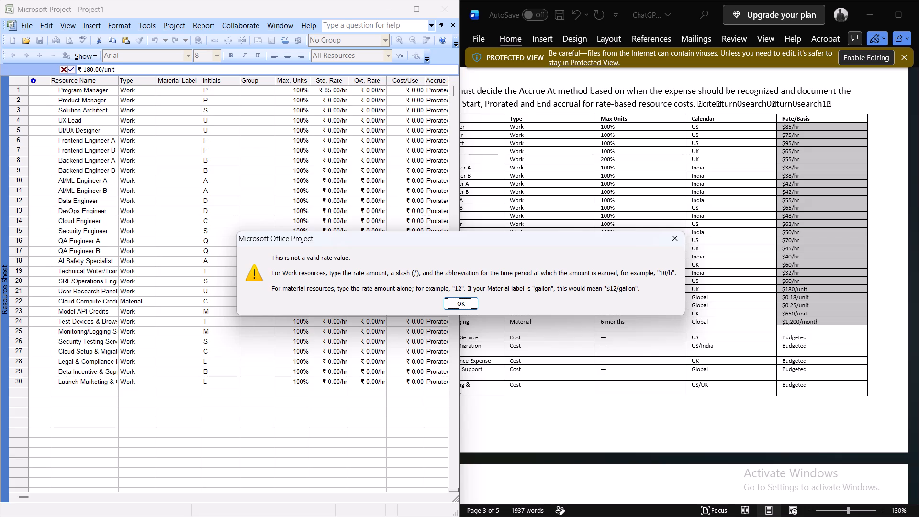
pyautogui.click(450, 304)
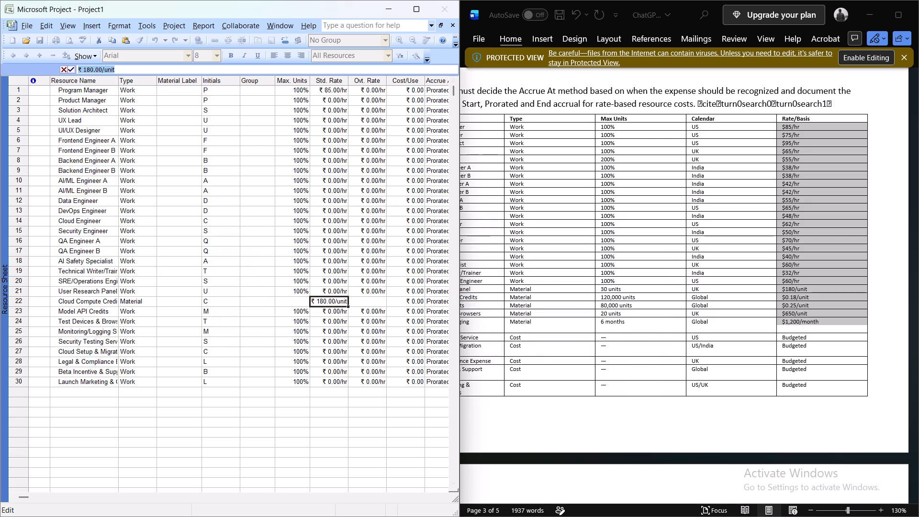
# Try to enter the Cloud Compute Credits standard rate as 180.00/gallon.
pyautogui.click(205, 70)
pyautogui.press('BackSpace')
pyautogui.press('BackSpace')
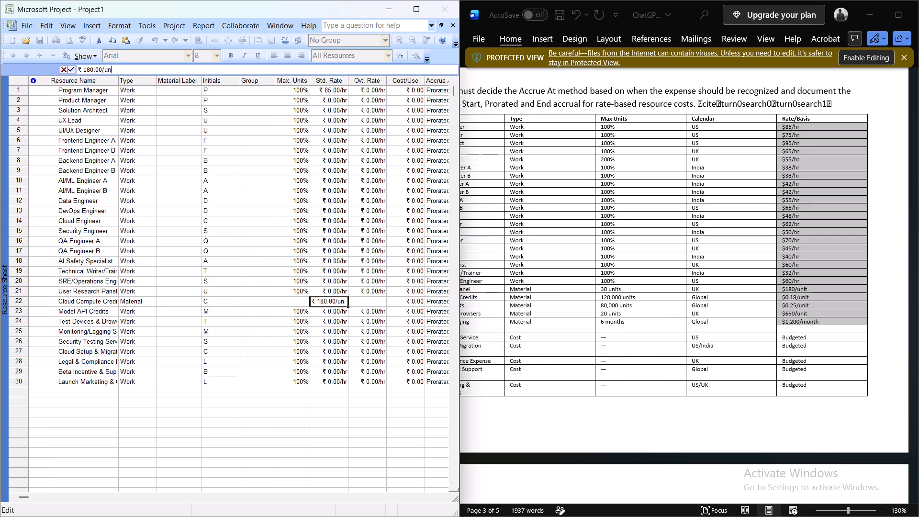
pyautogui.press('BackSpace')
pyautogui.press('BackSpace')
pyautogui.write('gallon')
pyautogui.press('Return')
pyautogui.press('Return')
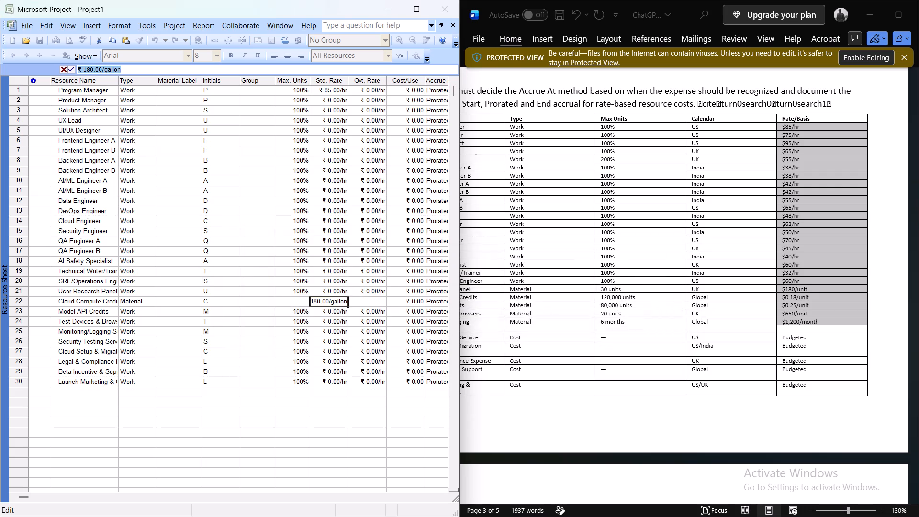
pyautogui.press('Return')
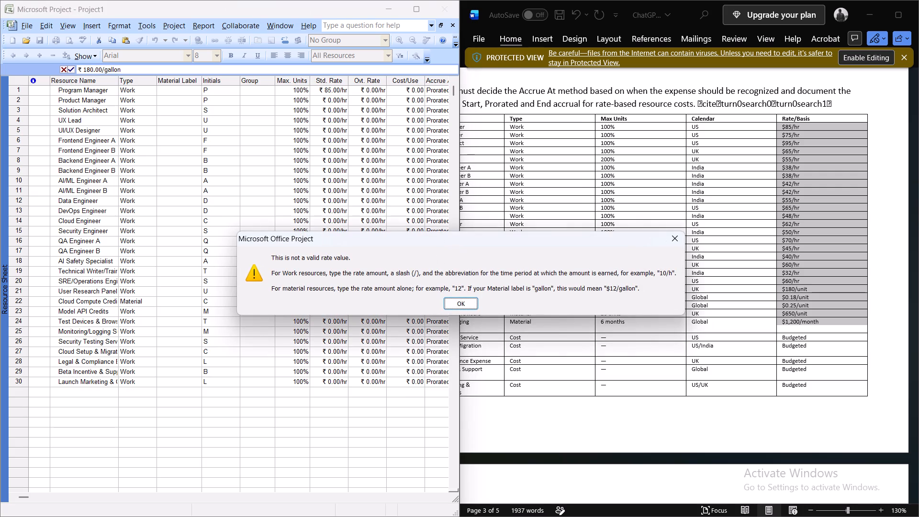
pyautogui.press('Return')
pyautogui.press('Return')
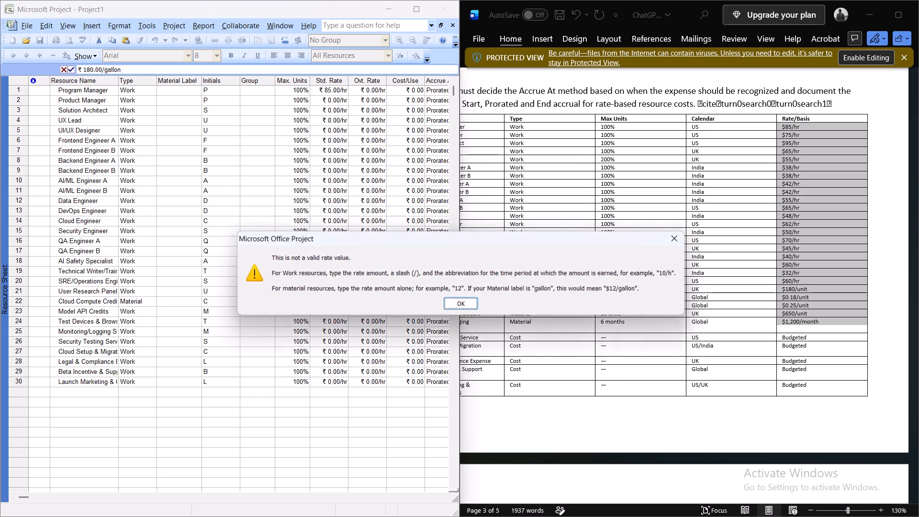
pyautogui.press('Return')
# Set the standard rate of Cloud Compute Credits to 12 without a unit suffix.
pyautogui.press('BackSpace')
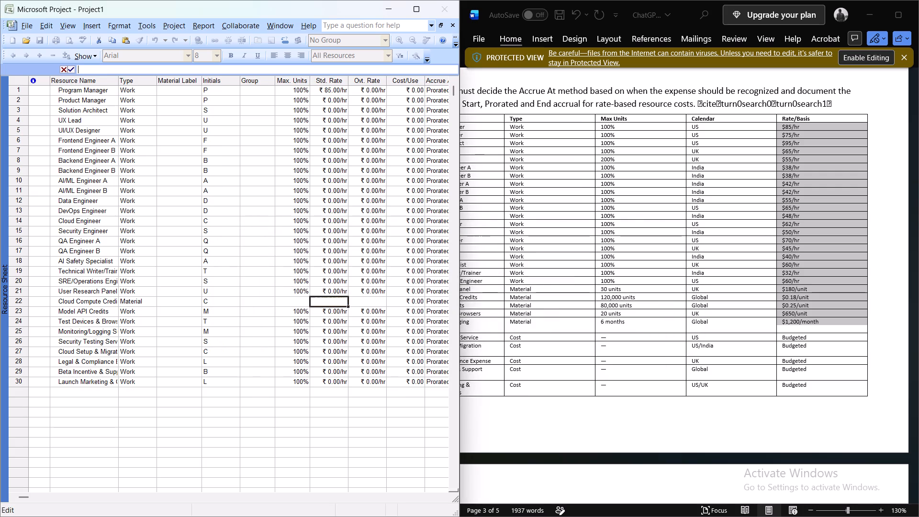
pyautogui.write('12')
pyautogui.press('Return')
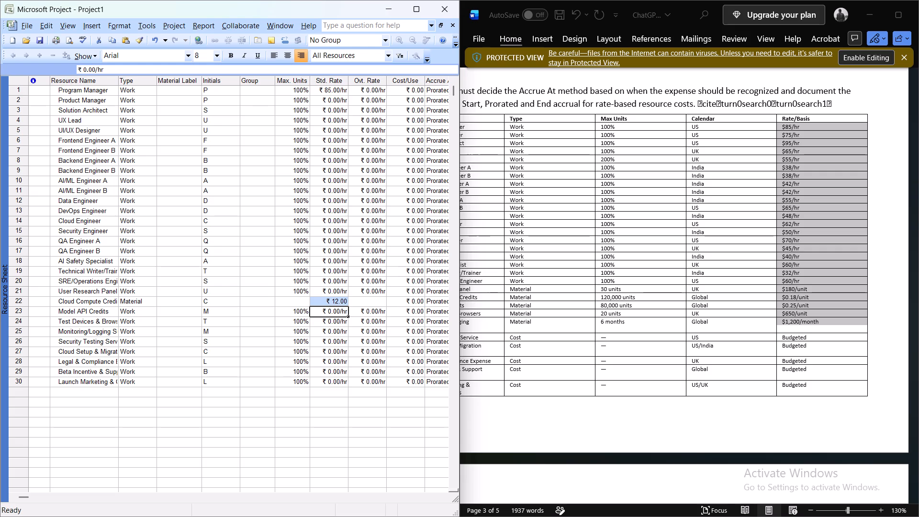
pyautogui.press('Up')
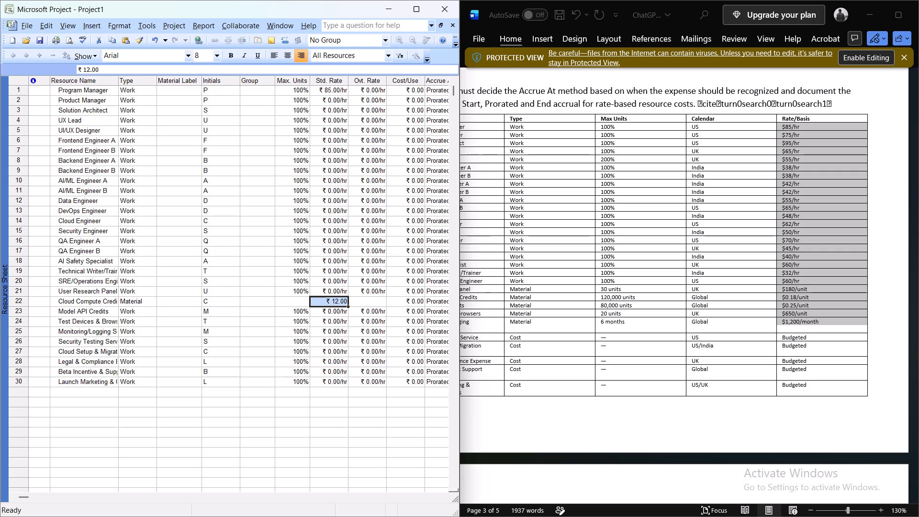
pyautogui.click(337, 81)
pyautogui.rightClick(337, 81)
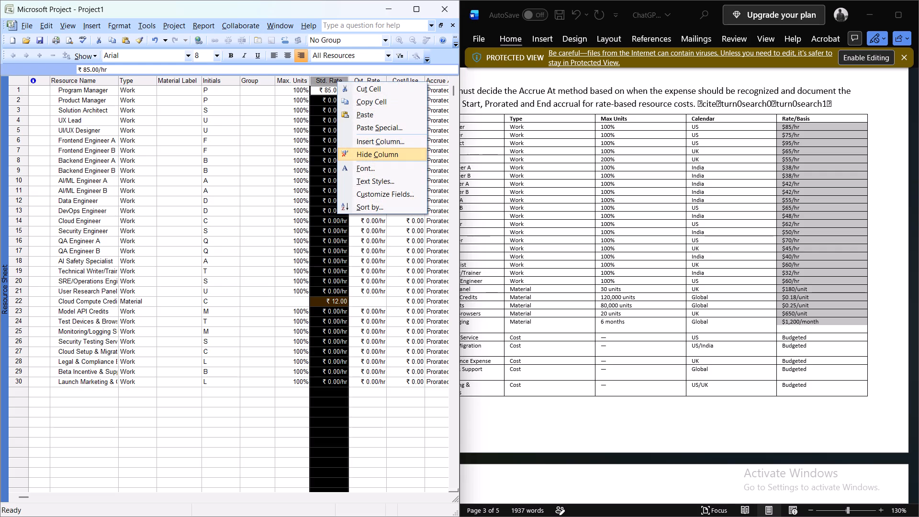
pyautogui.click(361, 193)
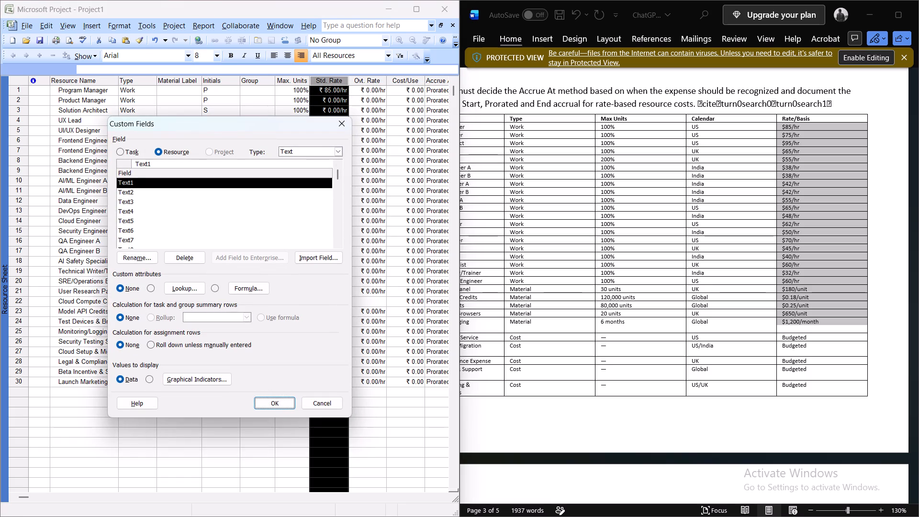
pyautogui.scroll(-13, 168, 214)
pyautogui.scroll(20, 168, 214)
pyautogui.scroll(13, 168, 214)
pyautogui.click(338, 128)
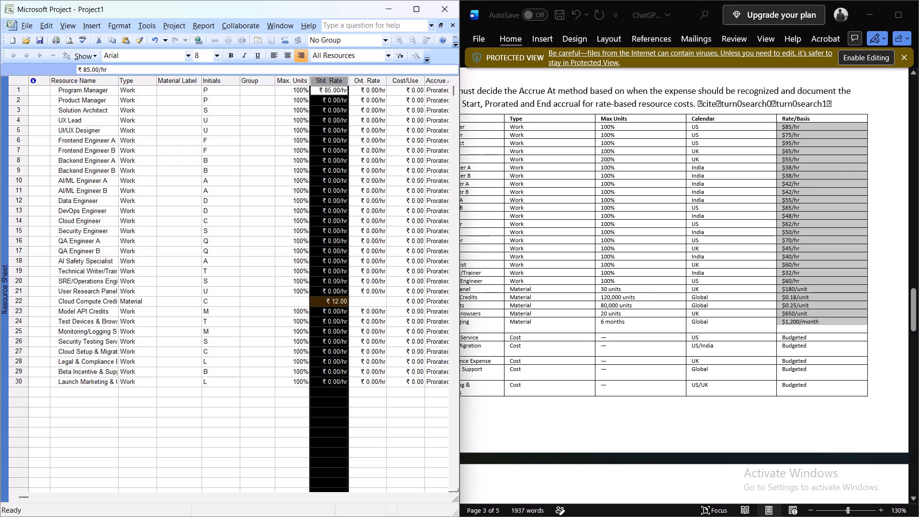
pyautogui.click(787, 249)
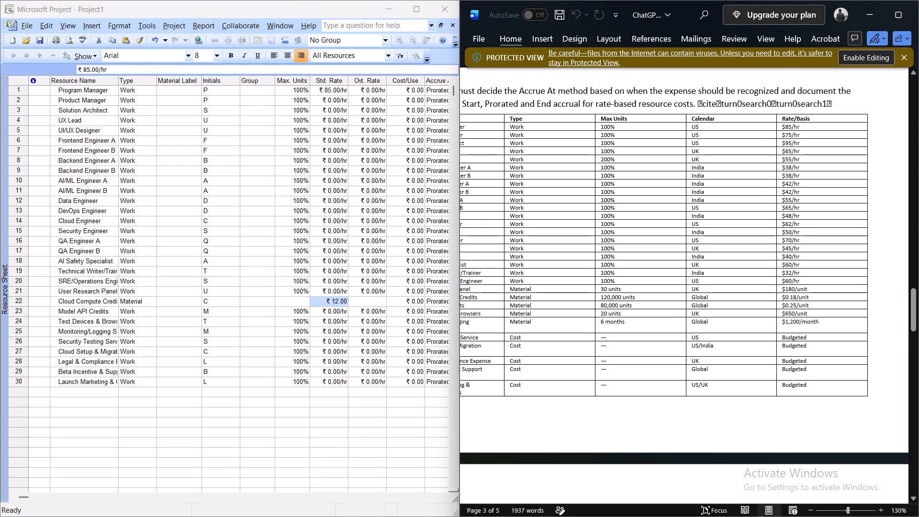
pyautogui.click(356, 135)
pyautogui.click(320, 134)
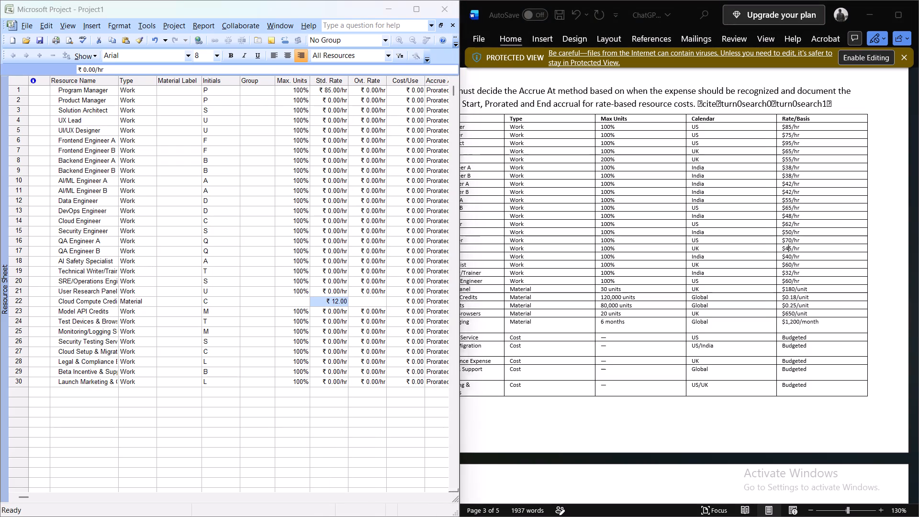
# Switch to Chrome and search the web for "how to change rupee to dollar in ms project 2007".
pyautogui.hscroll(-1, 320, 134)
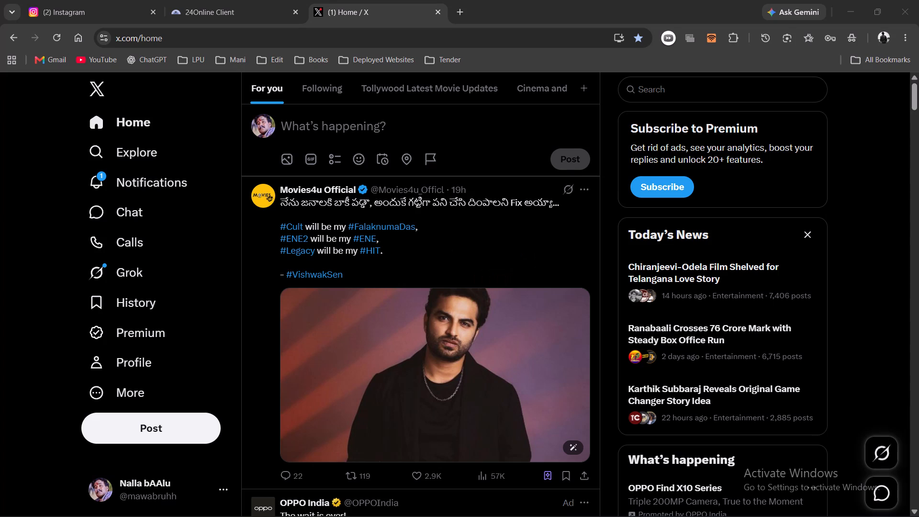
pyautogui.hotkey('ctrl', 't')
pyautogui.write('ho')
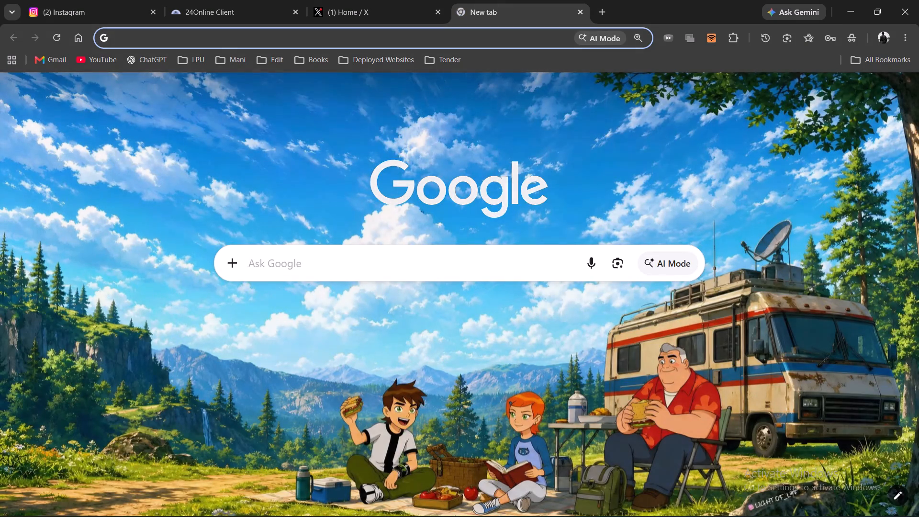
pyautogui.write('w to')
pyautogui.press('space')
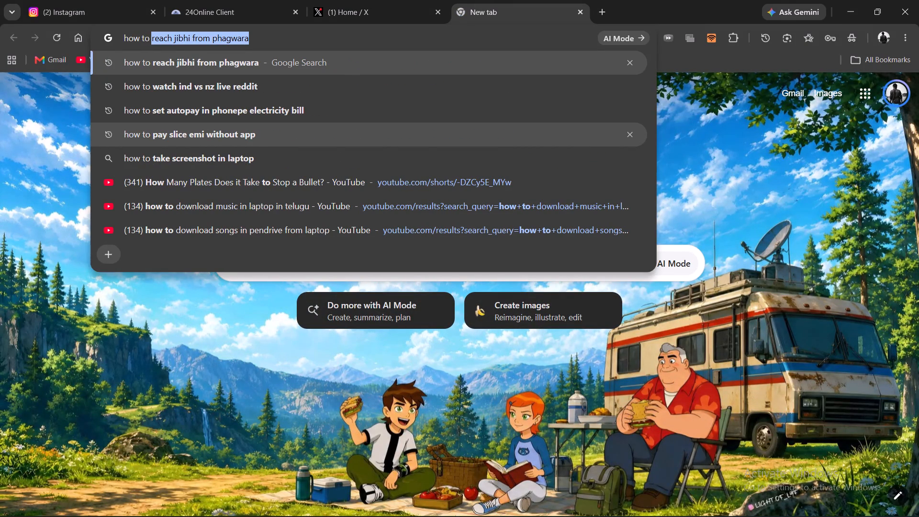
pyautogui.write('change rupee ro')
pyautogui.press('BackSpace')
pyautogui.press('BackSpace')
pyautogui.write('to dolalr in')
pyautogui.press('space')
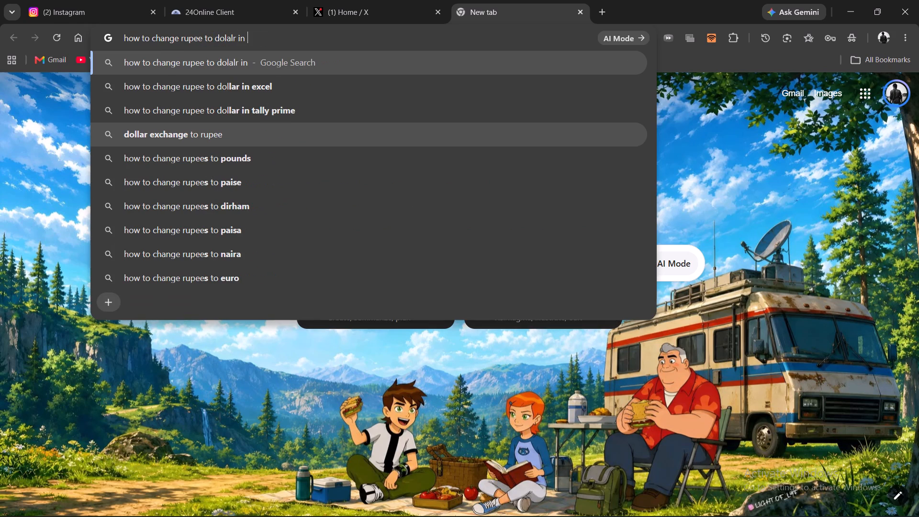
pyautogui.press('BackSpace')
pyautogui.press('BackSpace')
pyautogui.press('BackSpace')
pyautogui.press('BackSpace')
pyautogui.press('BackSpace')
pyautogui.press('BackSpace')
pyautogui.press('BackSpace')
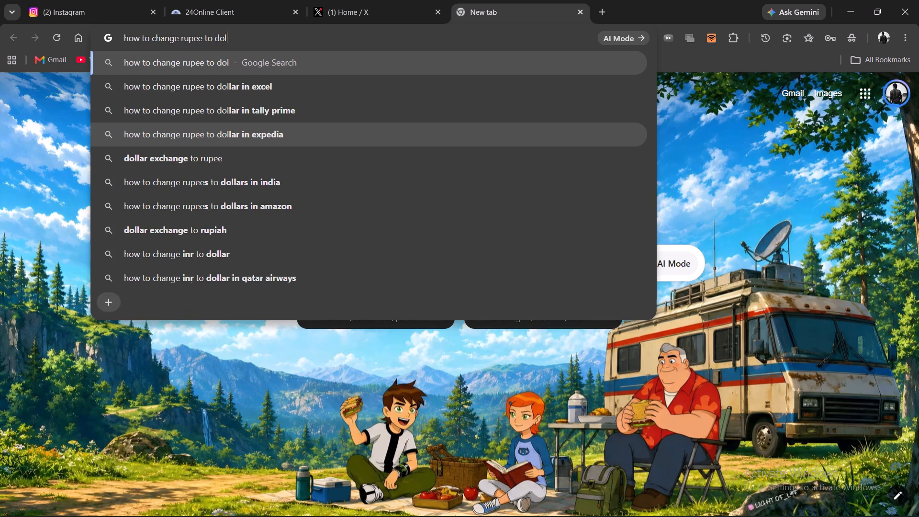
pyautogui.write('lar in ms project 2007')
pyautogui.press('Return')
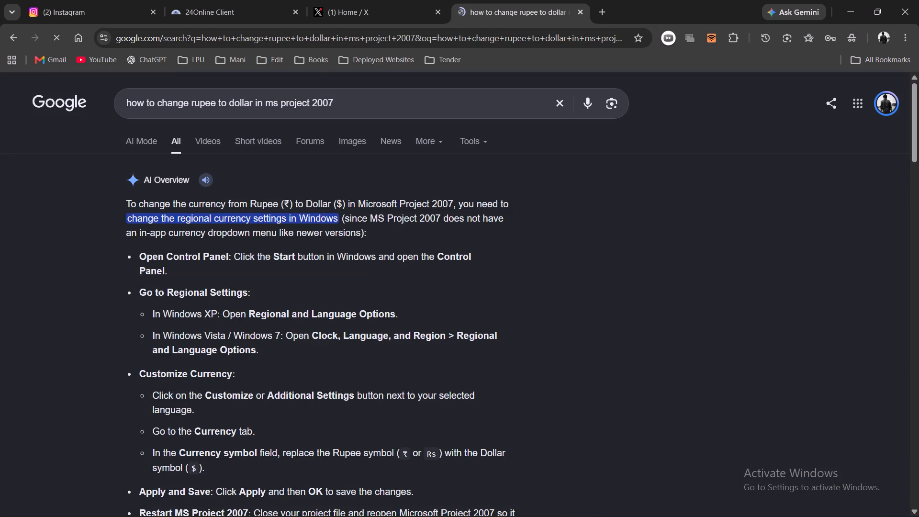
pyautogui.click(243, 235)
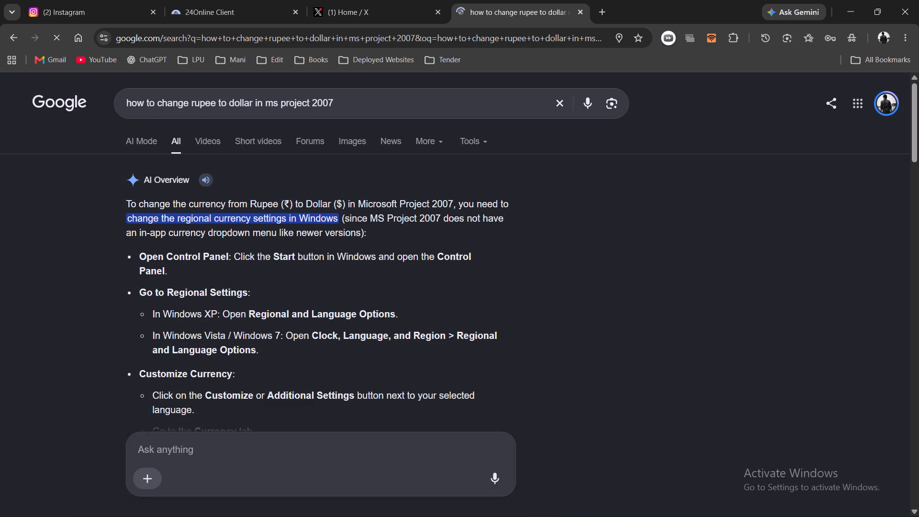
pyautogui.scroll(-1, 285, 249)
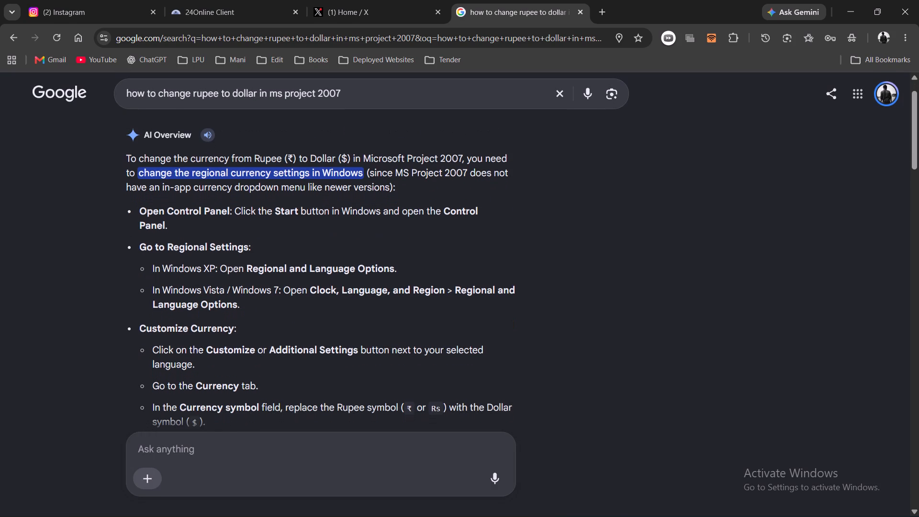
pyautogui.scroll(-1, 285, 249)
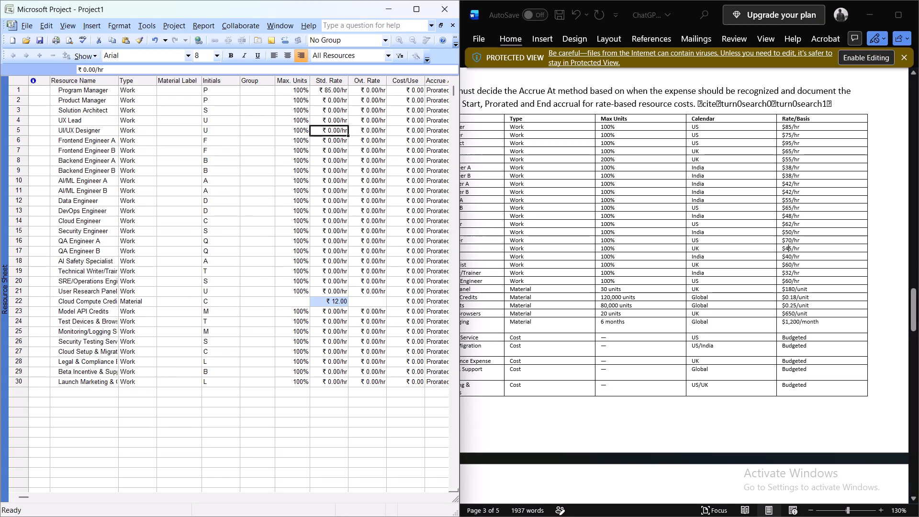
# Back in Microsoft Project, examine the Program Manager's resource information, including general details, costs, notes and custom fields, for a currency setting.
pyautogui.click(351, 119)
pyautogui.click(333, 90)
pyautogui.rightClick(333, 90)
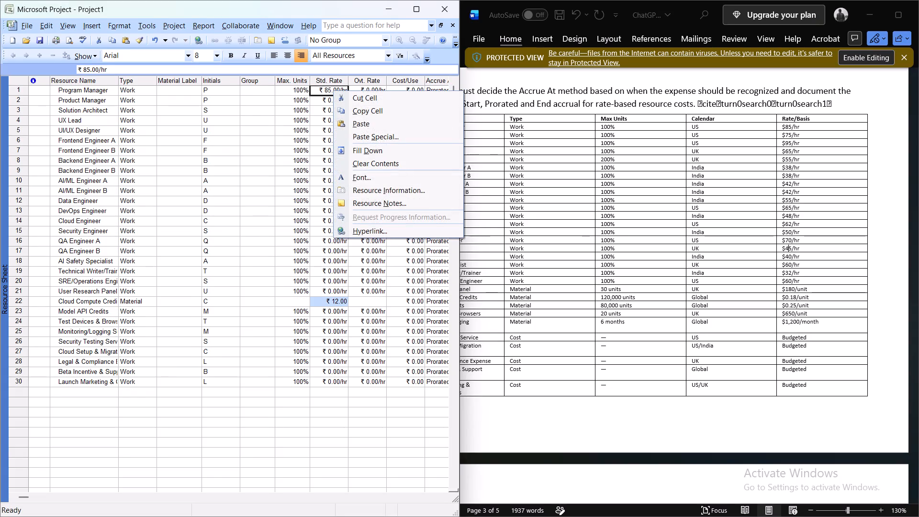
pyautogui.click(387, 193)
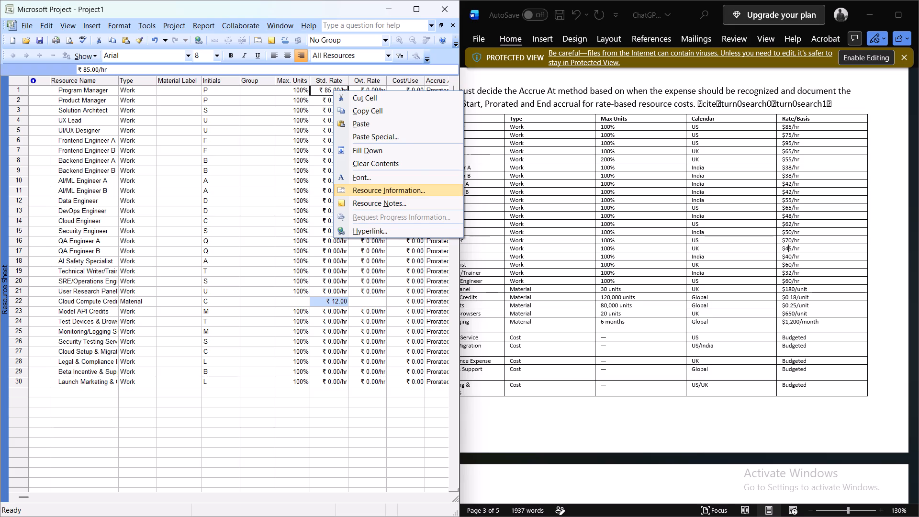
pyautogui.click(179, 172)
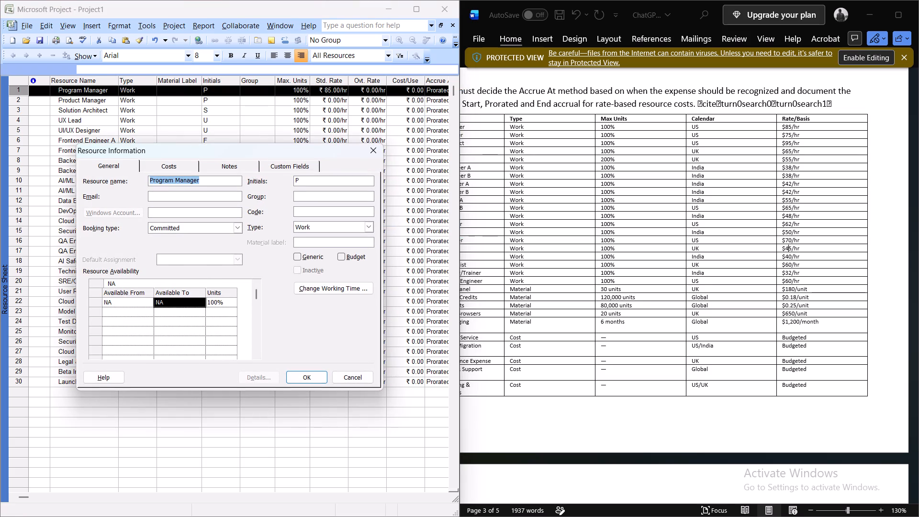
pyautogui.click(187, 168)
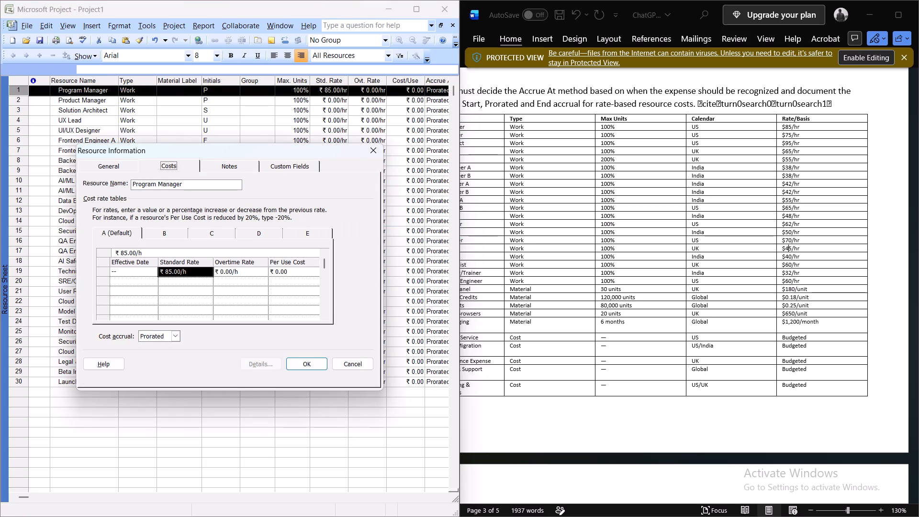
pyautogui.tripleClick(164, 212)
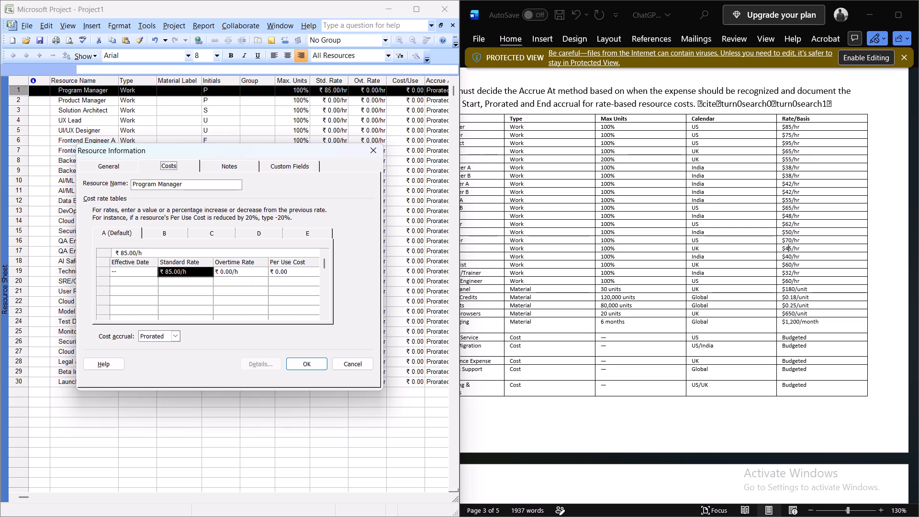
pyautogui.click(236, 169)
pyautogui.click(281, 168)
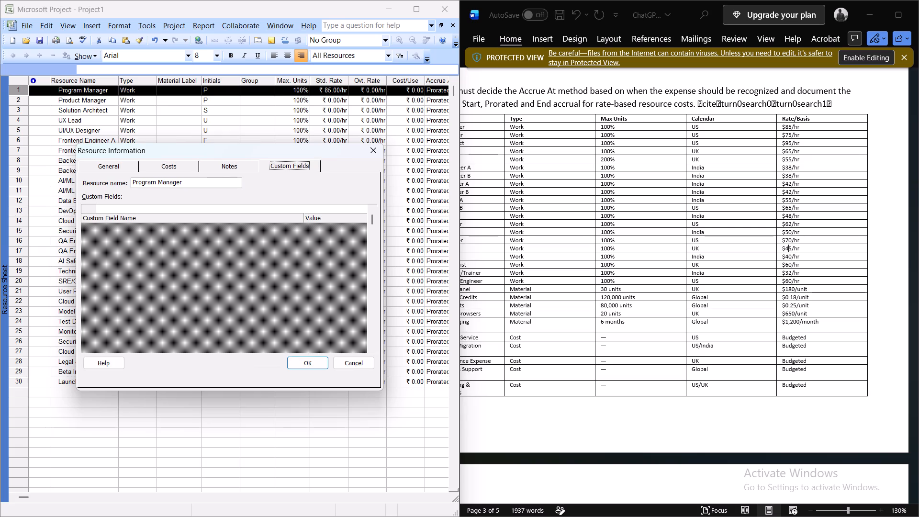
pyautogui.click(157, 165)
pyautogui.click(114, 164)
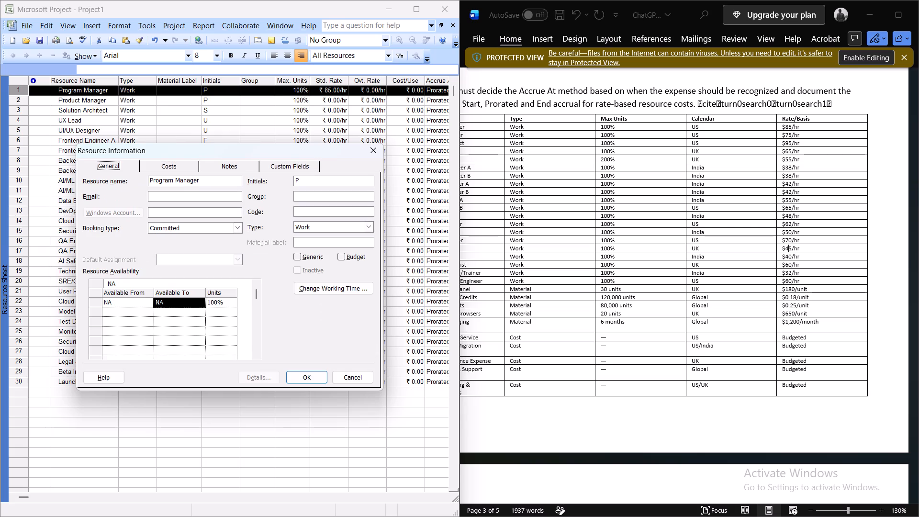
pyautogui.click(377, 149)
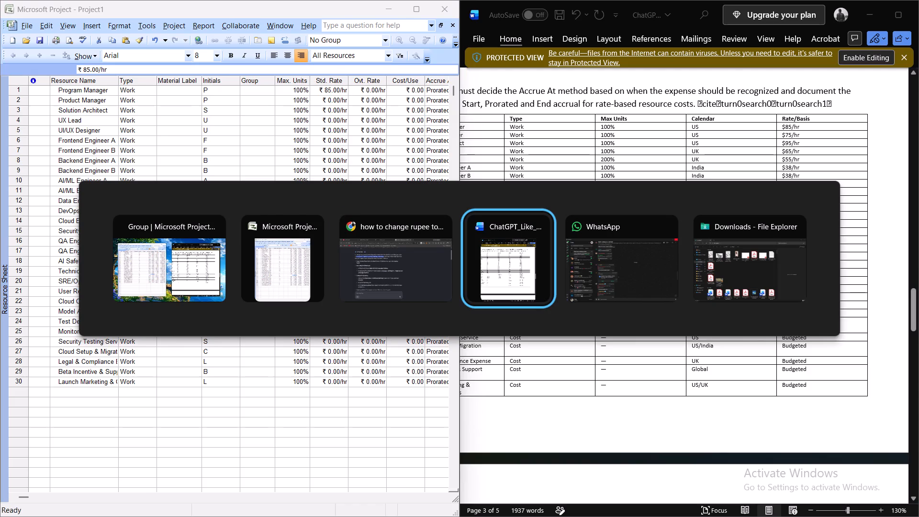
# Return to the Chrome search results and read the instructions for changing the currency symbol in Project 2007.
pyautogui.scroll(-1, 557, 328)
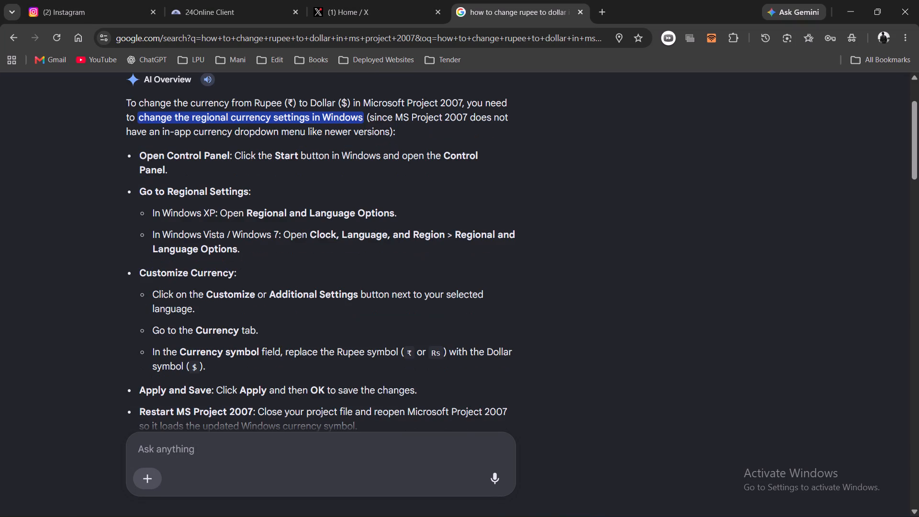
pyautogui.scroll(-2, 557, 328)
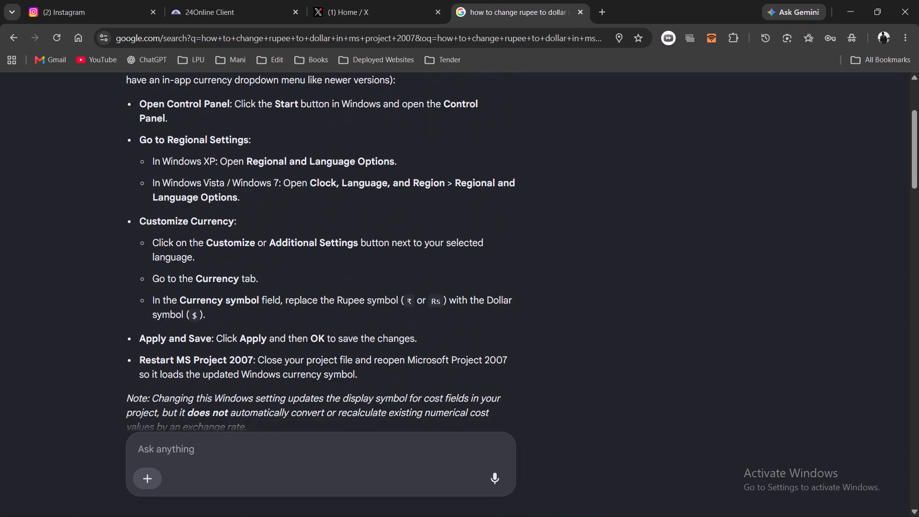
pyautogui.scroll(-9, 557, 328)
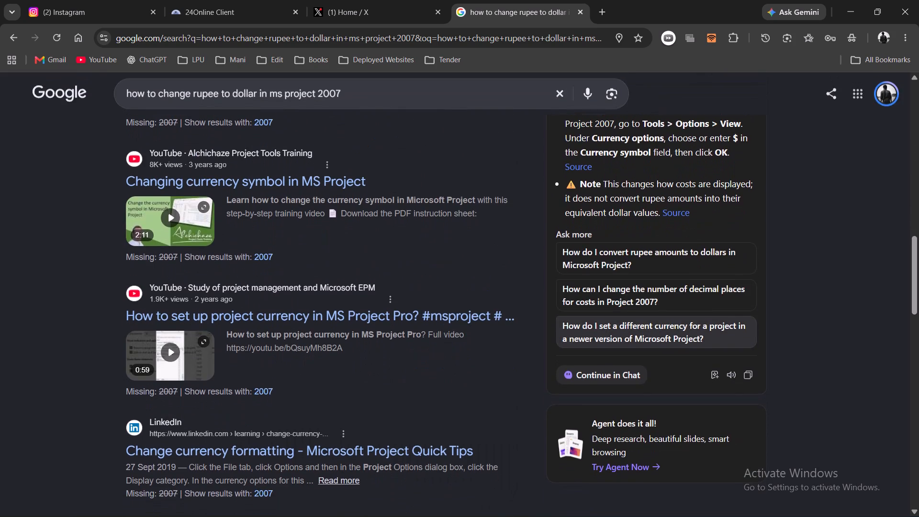
pyautogui.scroll(7, 557, 328)
pyautogui.scroll(-3, 557, 328)
pyautogui.click(304, 440)
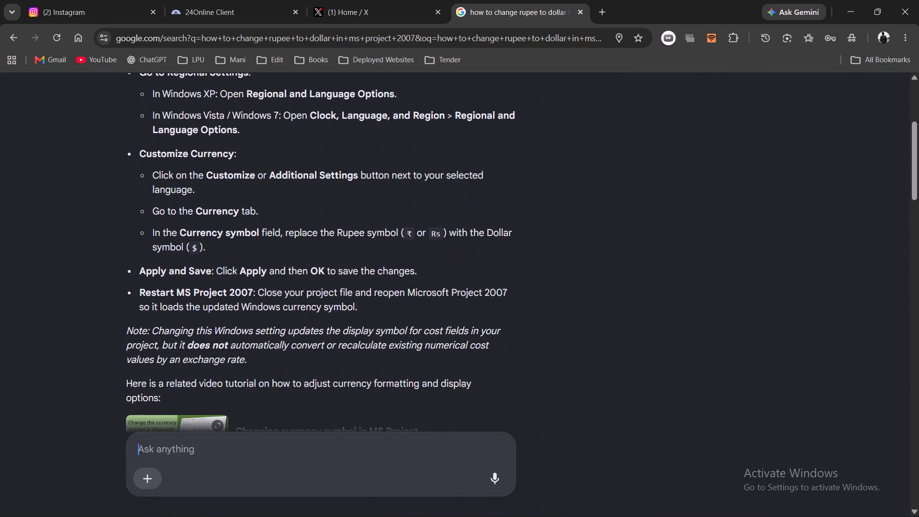
# Ask the search assistant "cant we change the currency in ms project" and read its instructions for changing it inside Project 2007.
pyautogui.write('cant we change')
pyautogui.press('space')
pyautogui.write('it in')
pyautogui.press('space')
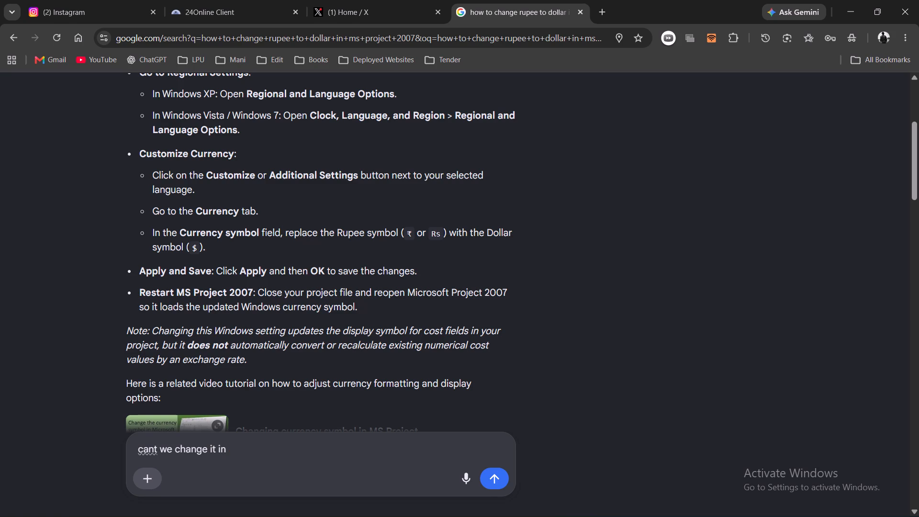
pyautogui.write('ms project')
pyautogui.press('space')
pyautogui.press('Left')
pyautogui.press('Left')
pyautogui.press('Left')
pyautogui.press('Left')
pyautogui.press('Left')
pyautogui.press('Left')
pyautogui.press('Left')
pyautogui.press('Left')
pyautogui.press('Left')
pyautogui.press('Left')
pyautogui.press('Left')
pyautogui.press('Left')
pyautogui.press('Left')
pyautogui.press('Left')
pyautogui.press('Left')
pyautogui.press('Left')
pyautogui.press('Right')
pyautogui.press('BackSpace')
pyautogui.press('BackSpace')
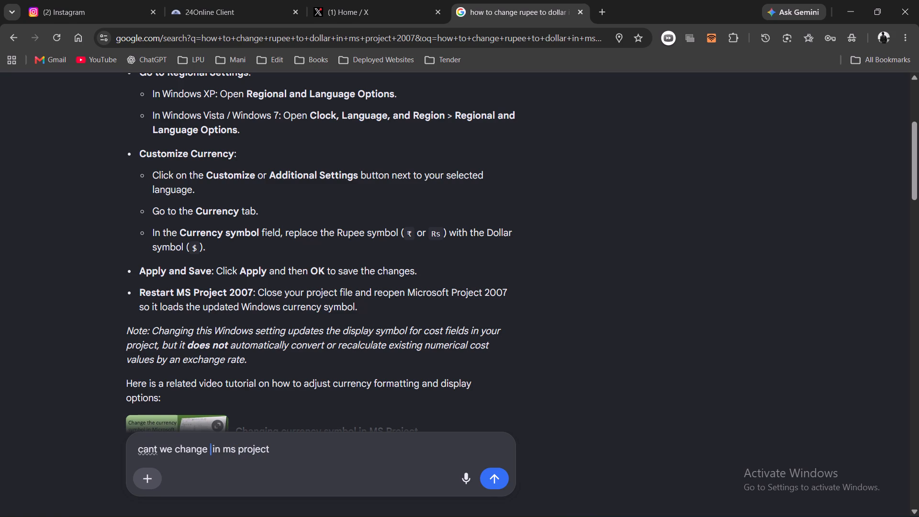
pyautogui.write('the server')
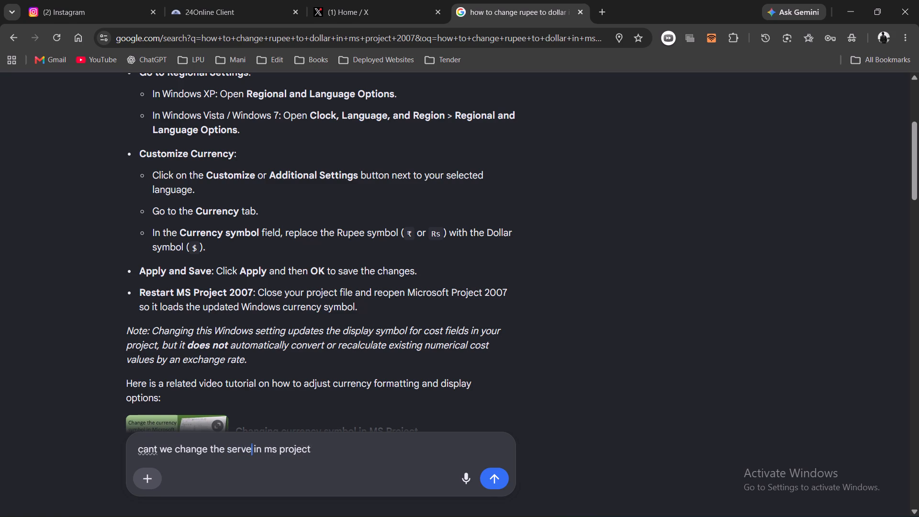
pyautogui.press('space')
pyautogui.press('BackSpace')
pyautogui.press('BackSpace')
pyautogui.press('BackSpace')
pyautogui.press('BackSpace')
pyautogui.press('BackSpace')
pyautogui.press('BackSpace')
pyautogui.press('BackSpace')
pyautogui.press('BackSpace')
pyautogui.press('BackSpace')
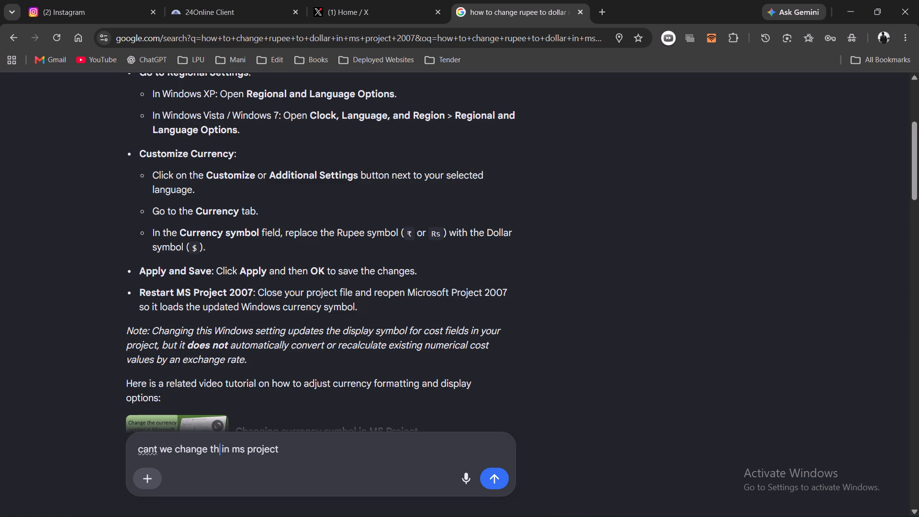
pyautogui.write('e currre')
pyautogui.press('BackSpace')
pyautogui.press('BackSpace')
pyautogui.write('encey')
pyautogui.press('BackSpace')
pyautogui.press('BackSpace')
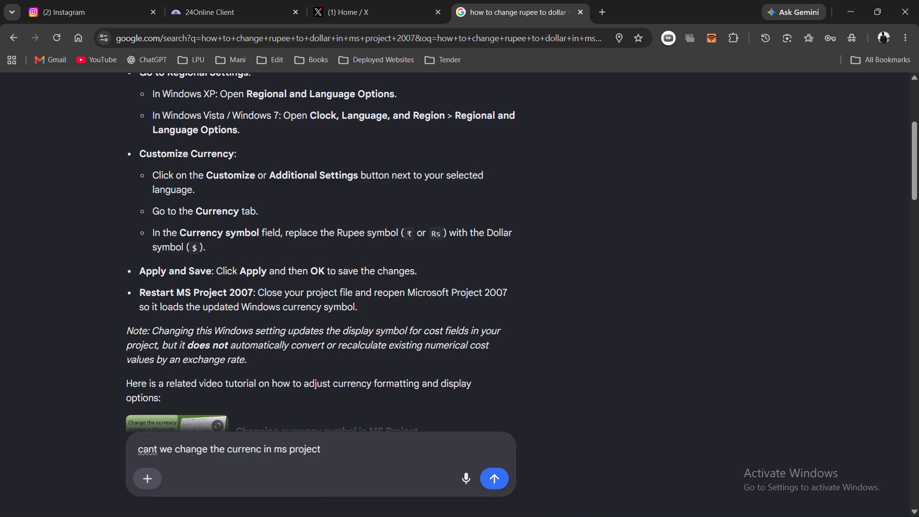
pyautogui.press('y')
pyautogui.press('Return')
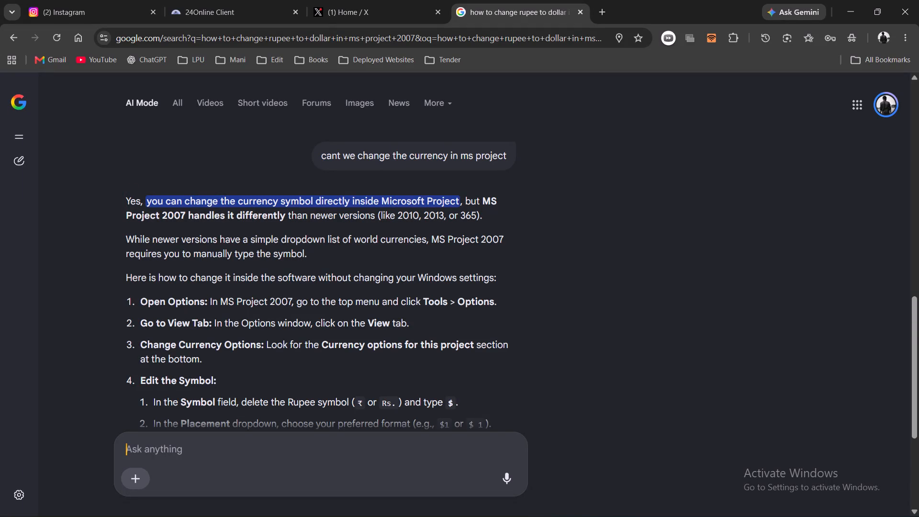
pyautogui.tripleClick(340, 220)
pyautogui.moveTo(340, 220); pyautogui.dragTo(339, 239)
pyautogui.click(339, 239)
pyautogui.scroll(-1, 339, 239)
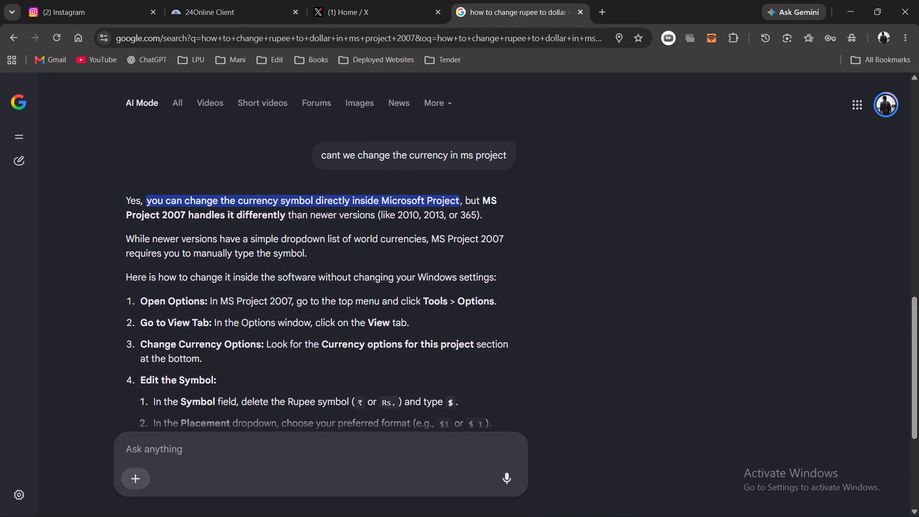
pyautogui.scroll(-1, 339, 239)
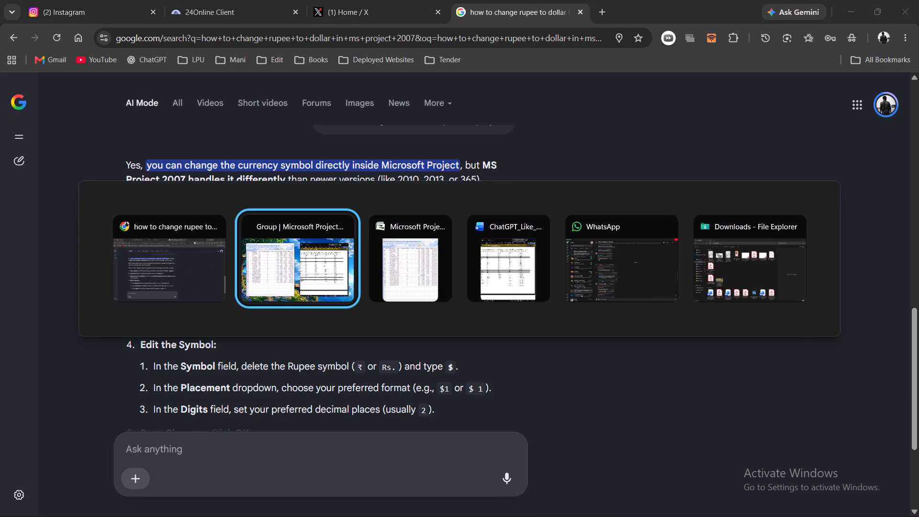
# Switch to Microsoft Project and set the project's currency to USD in the view options.
pyautogui.click(67, 18)
pyautogui.click(67, 21)
pyautogui.click(143, 22)
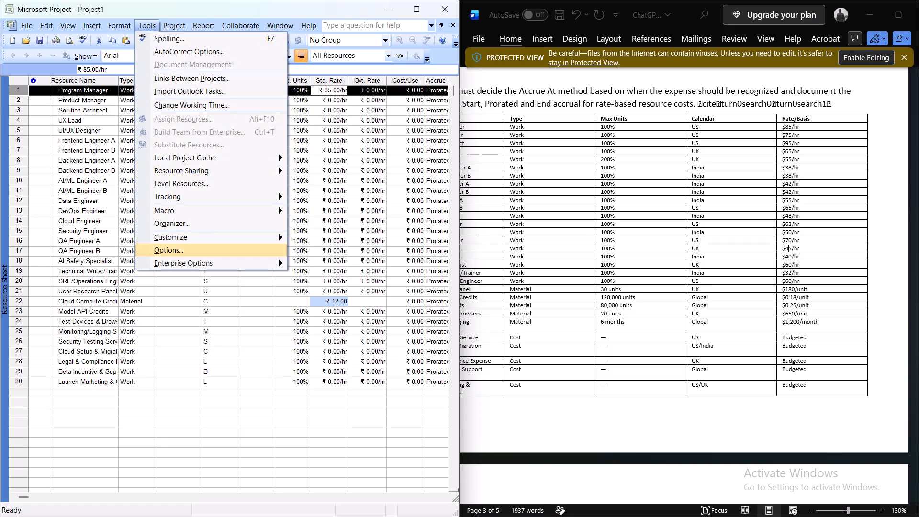
pyautogui.click(180, 251)
pyautogui.click(114, 139)
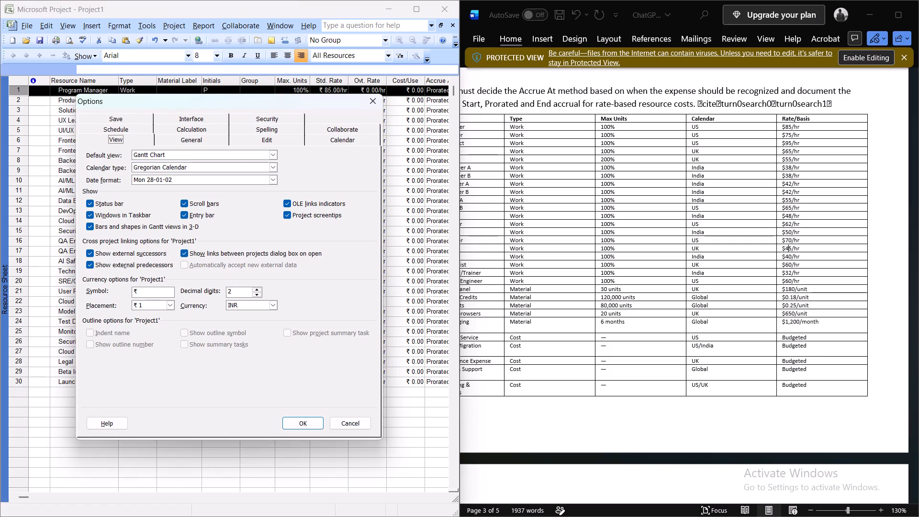
pyautogui.click(172, 296)
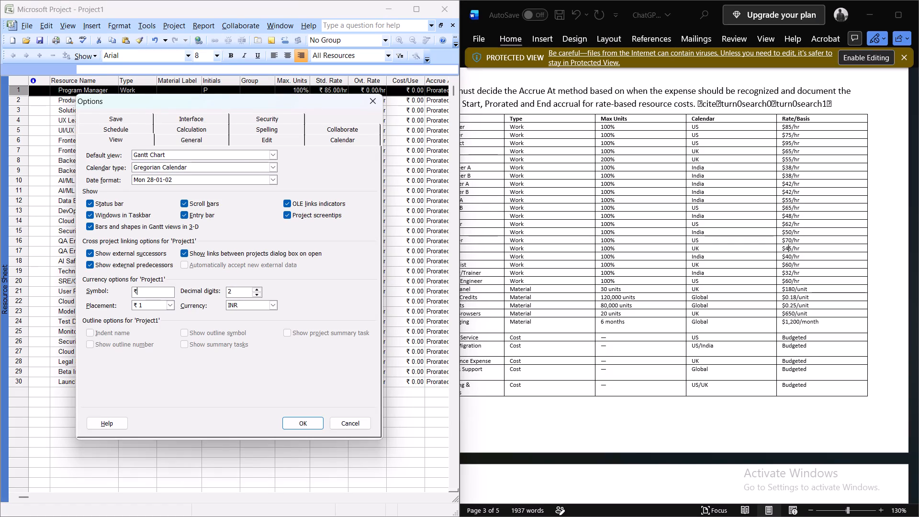
pyautogui.click(172, 296)
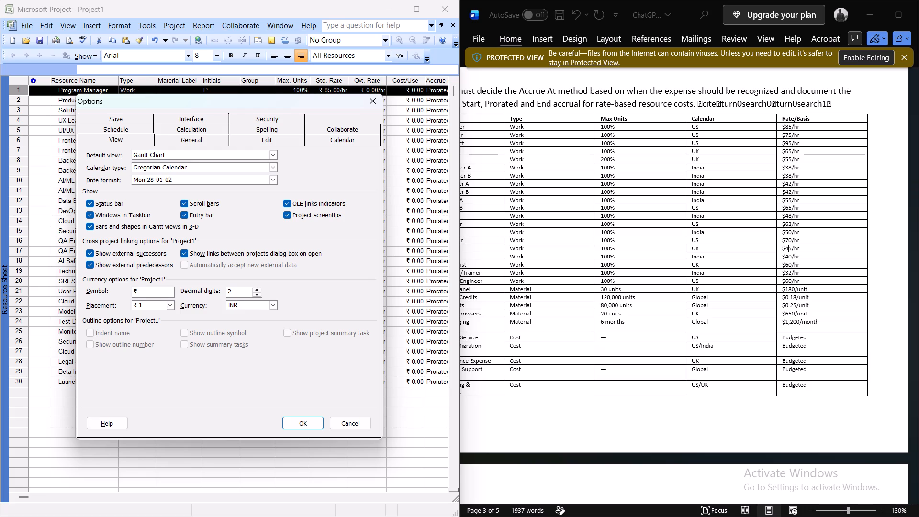
pyautogui.click(274, 304)
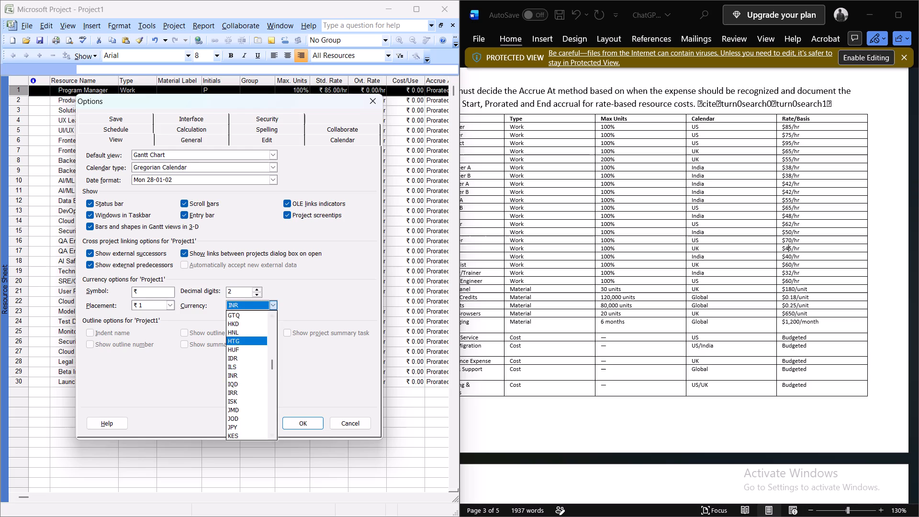
pyautogui.scroll(-5, 252, 373)
pyautogui.scroll(1, 252, 373)
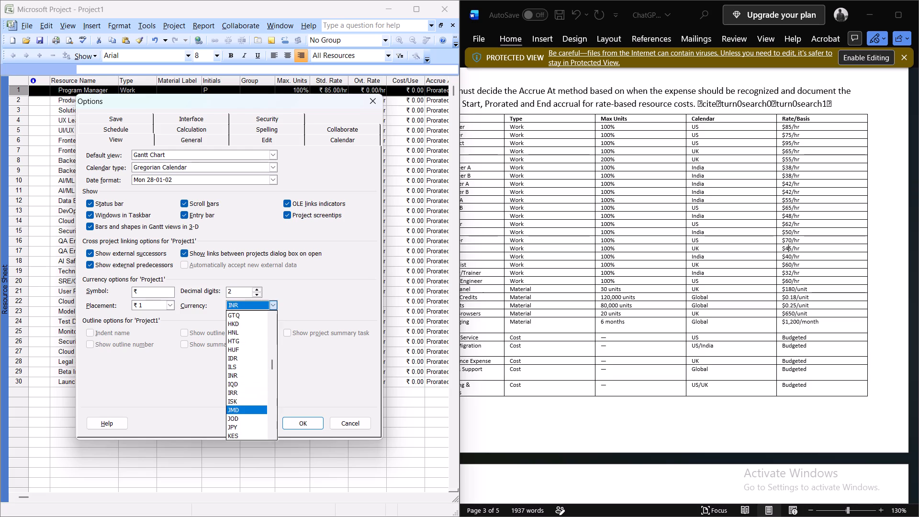
pyautogui.scroll(-2, 243, 422)
pyautogui.scroll(1, 243, 422)
pyautogui.moveTo(276, 368); pyautogui.dragTo(272, 417)
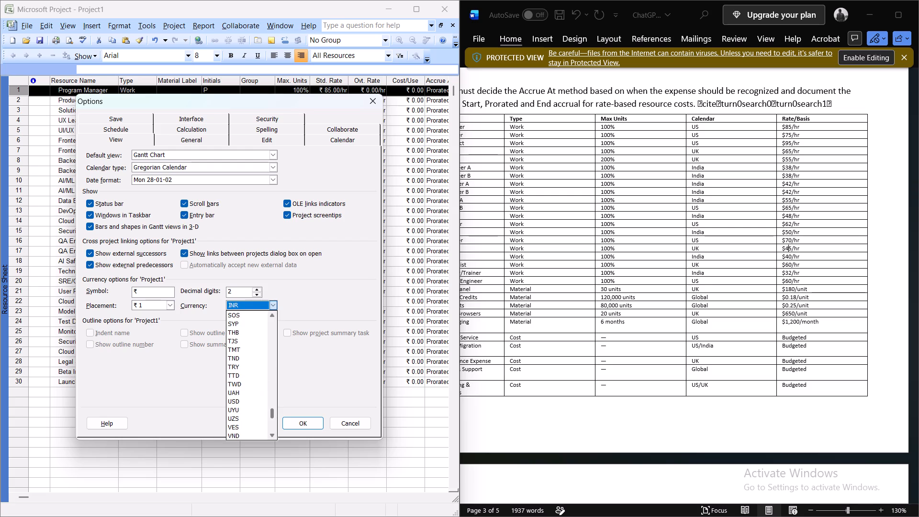
pyautogui.click(253, 400)
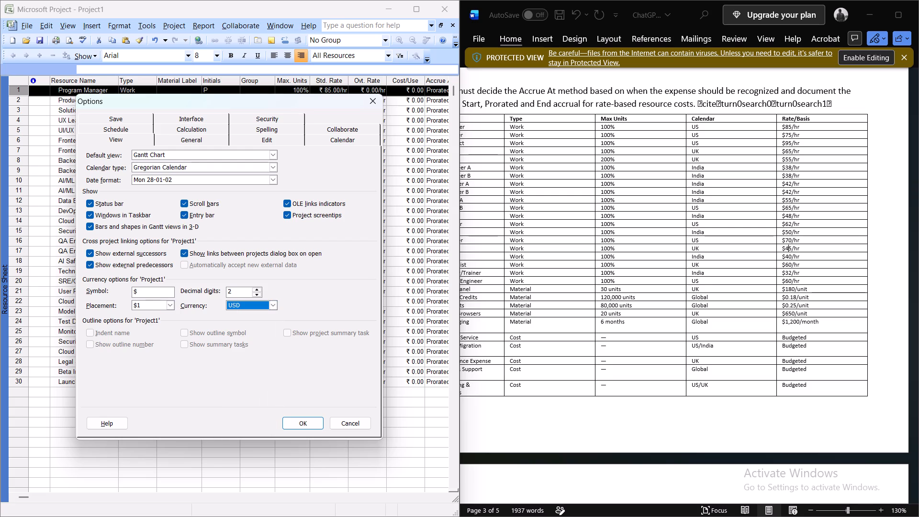
pyautogui.click(308, 424)
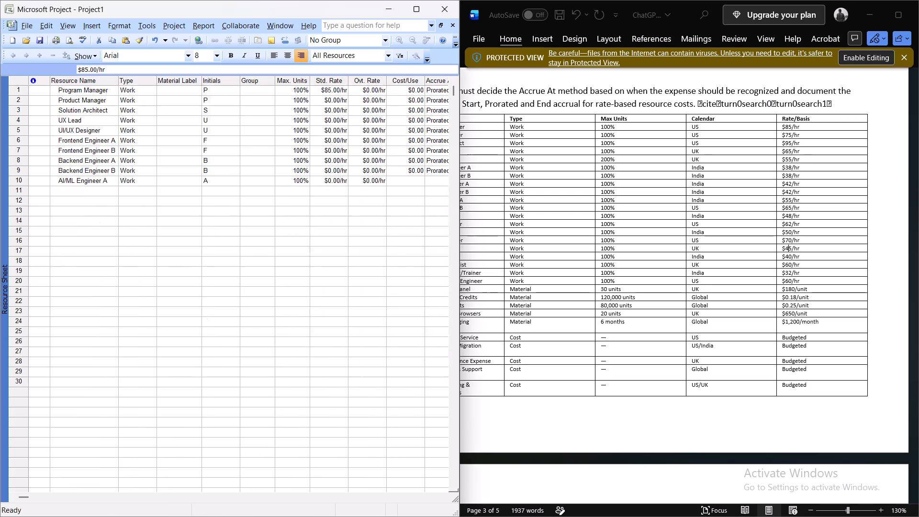
# Consult the resource types in the Word brief and set User Research Panel and Model API Credits to Material in the resource sheet.
pyautogui.click(329, 213)
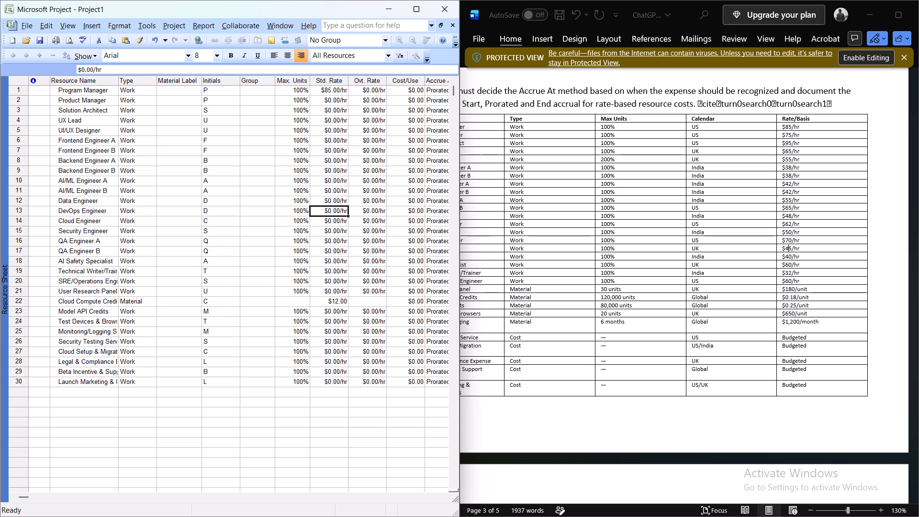
pyautogui.click(652, 242)
pyautogui.hscroll(3, 572, 174)
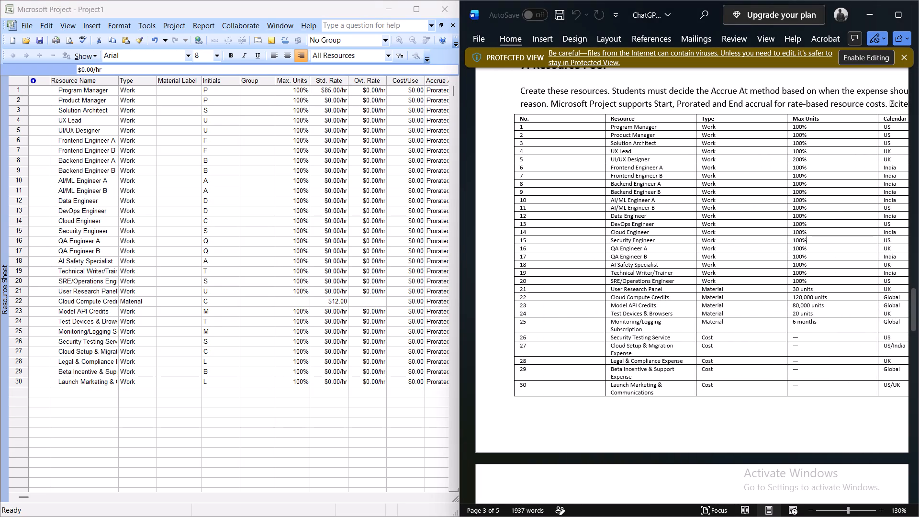
pyautogui.click(175, 117)
pyautogui.click(129, 217)
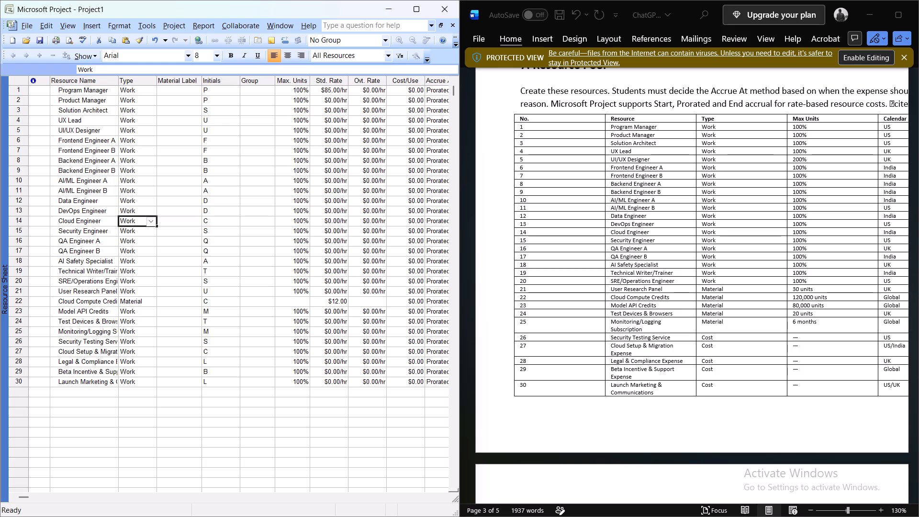
pyautogui.moveTo(143, 290); pyautogui.dragTo(137, 315)
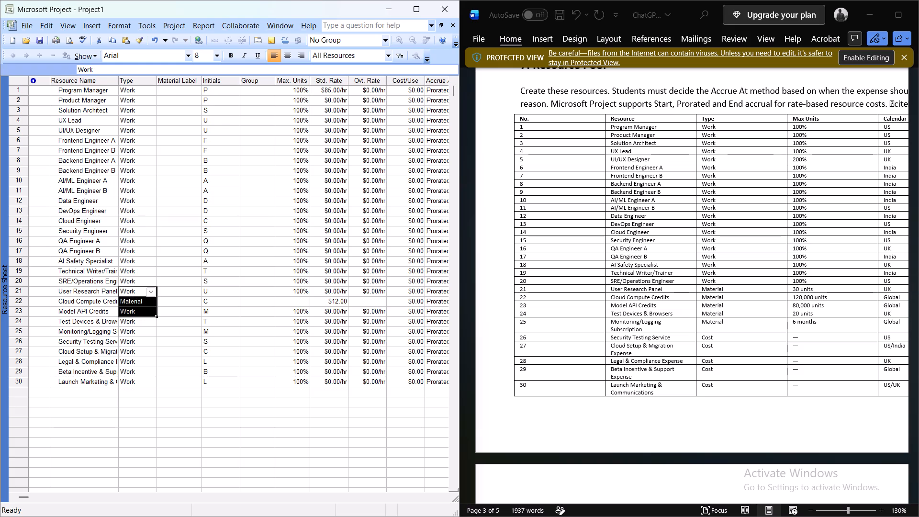
pyautogui.moveTo(137, 315); pyautogui.dragTo(137, 332)
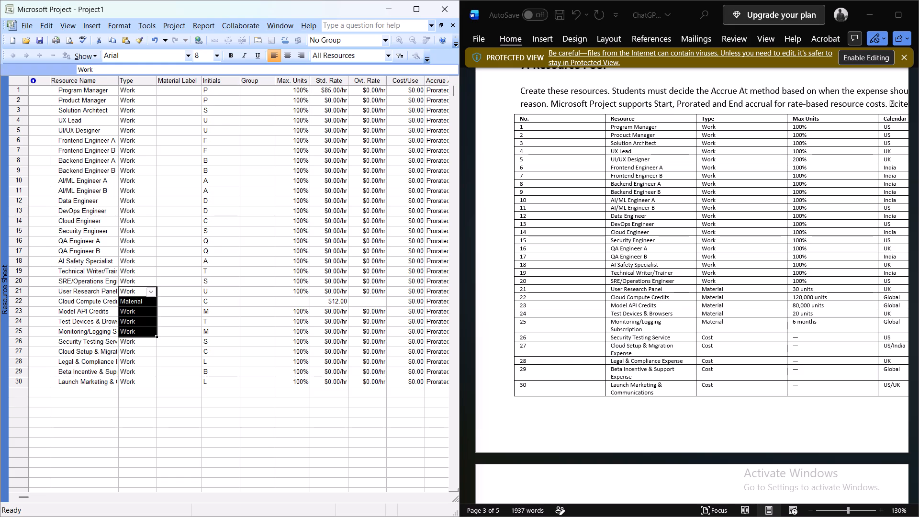
pyautogui.click(150, 294)
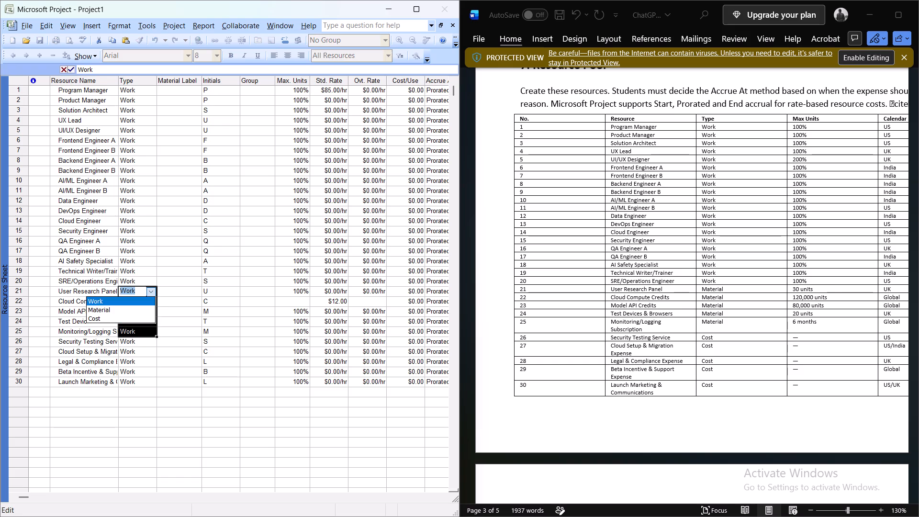
pyautogui.click(134, 309)
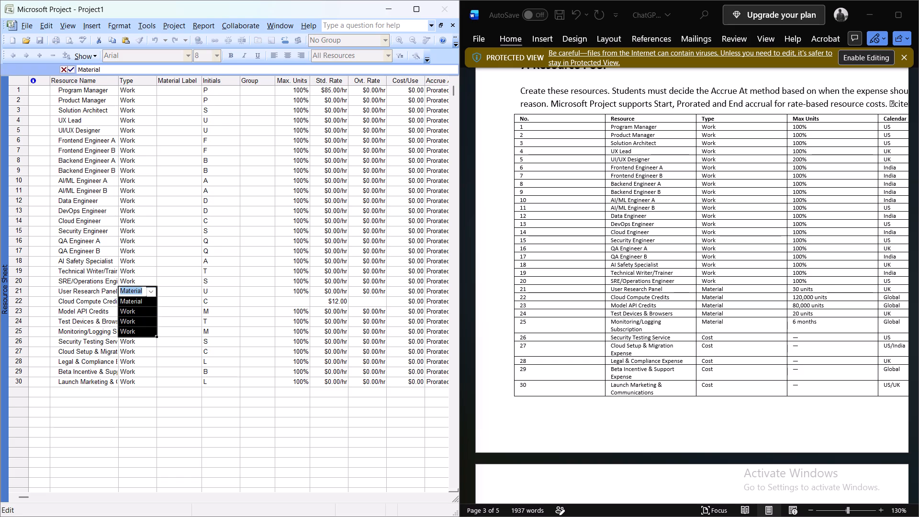
pyautogui.click(136, 313)
pyautogui.click(150, 311)
pyautogui.click(132, 330)
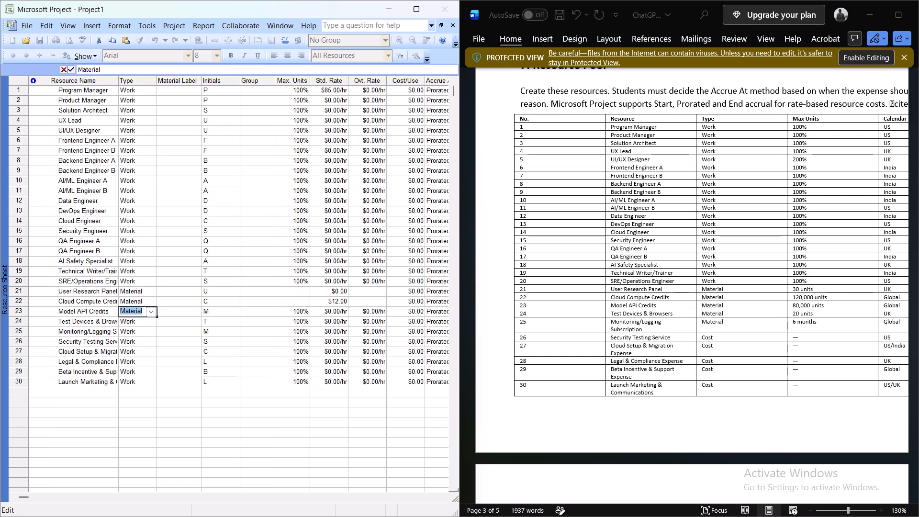
# Set the type of Test Devices & Browsers and Monitoring/Logging Subscription to Material.
pyautogui.click(144, 321)
pyautogui.click(149, 321)
pyautogui.click(137, 336)
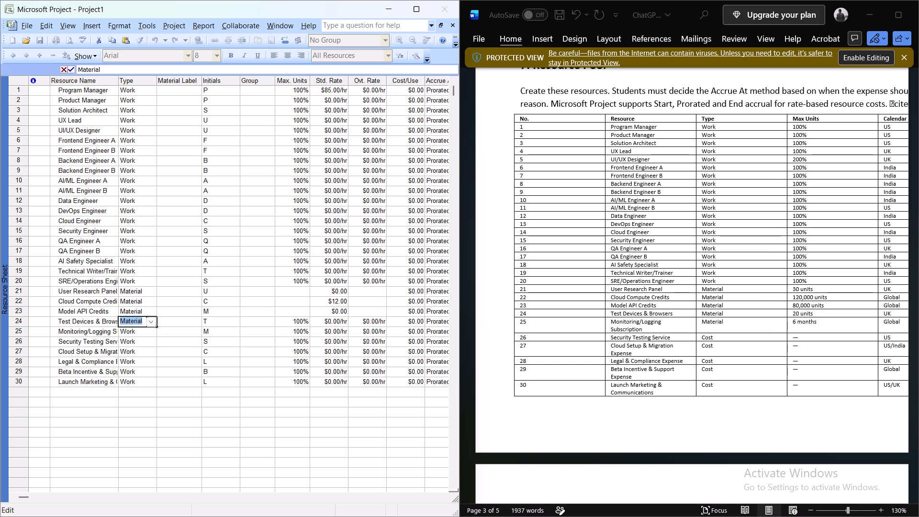
pyautogui.click(142, 335)
pyautogui.click(176, 295)
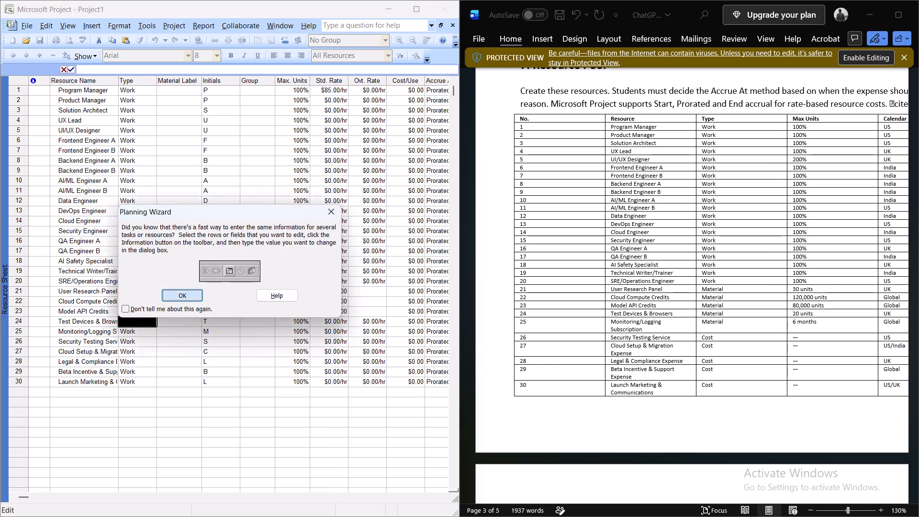
pyautogui.click(149, 330)
pyautogui.click(131, 347)
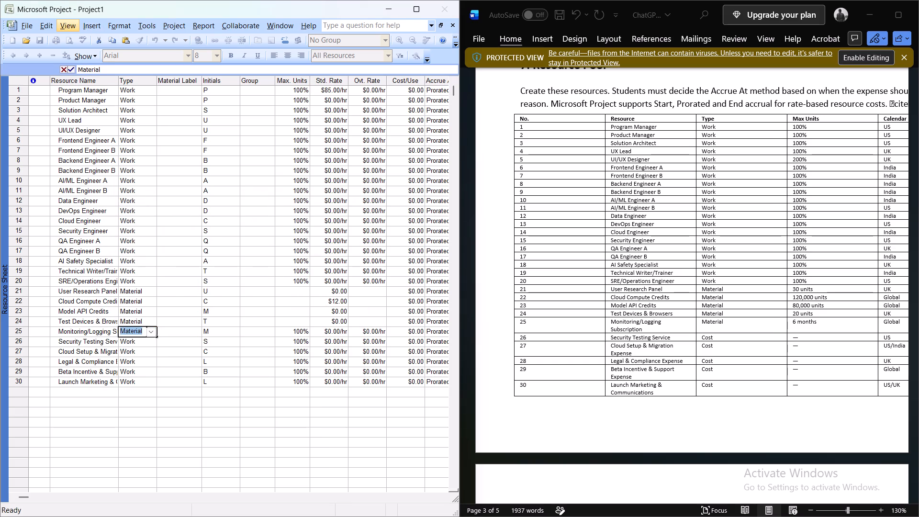
pyautogui.click(150, 24)
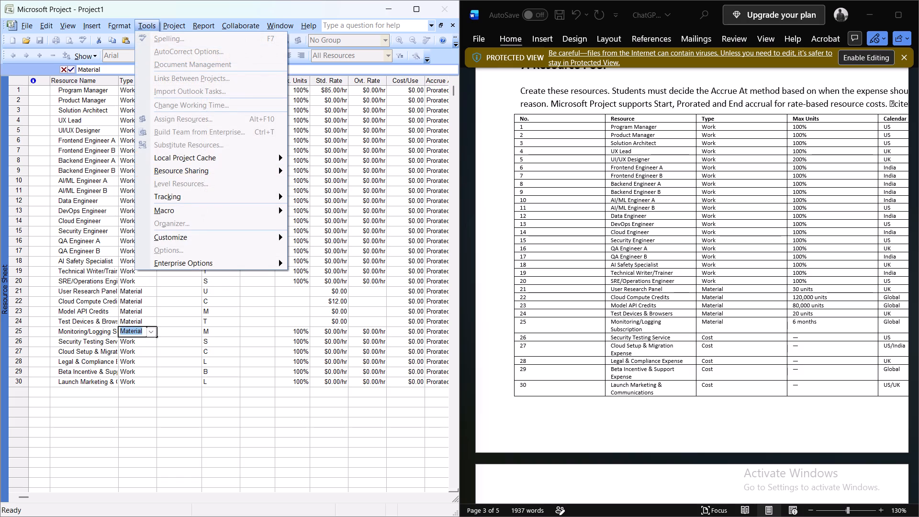
pyautogui.click(265, 342)
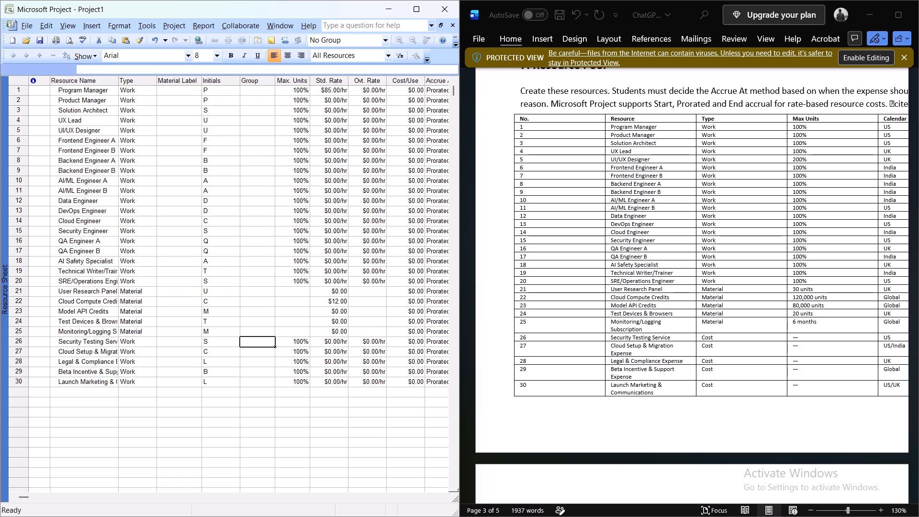
# Reopen the project's view options, browse the currency list and reselect USD.
pyautogui.click(146, 28)
pyautogui.click(168, 245)
pyautogui.click(119, 136)
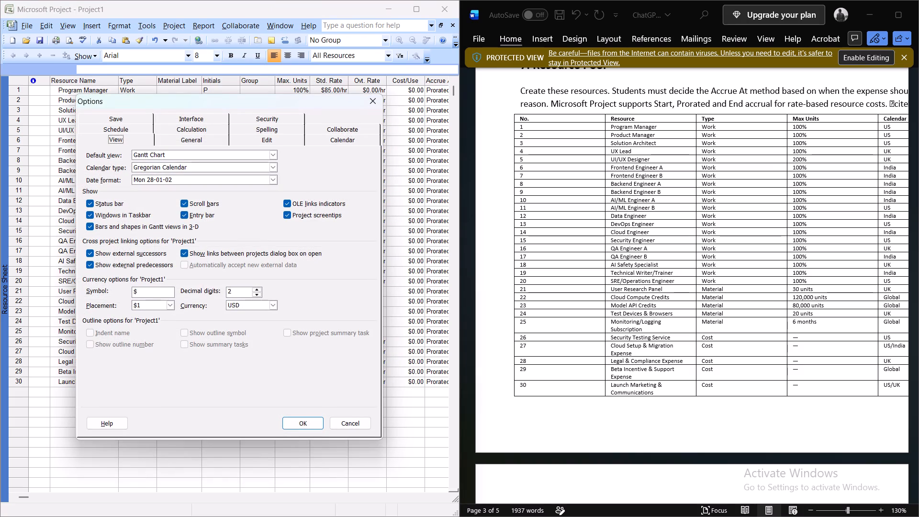
pyautogui.click(273, 307)
pyautogui.scroll(-1, 261, 378)
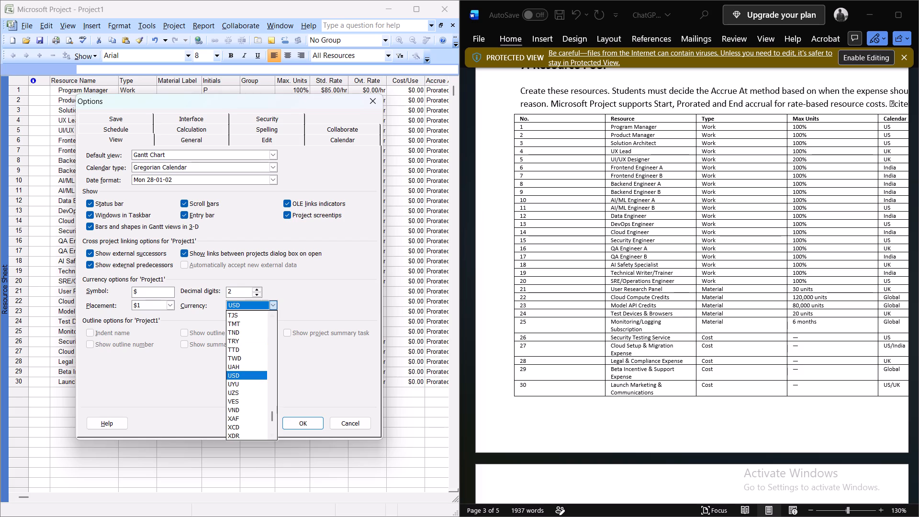
pyautogui.scroll(-1, 261, 378)
pyautogui.scroll(7, 261, 378)
pyautogui.moveTo(271, 417); pyautogui.dragTo(280, 375)
pyautogui.moveTo(275, 376); pyautogui.dragTo(272, 406)
pyautogui.click(272, 406)
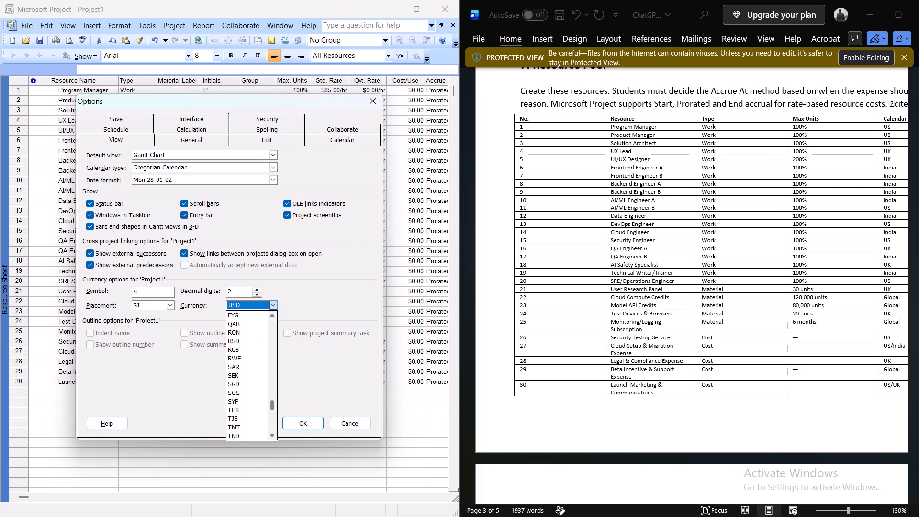
pyautogui.click(272, 410)
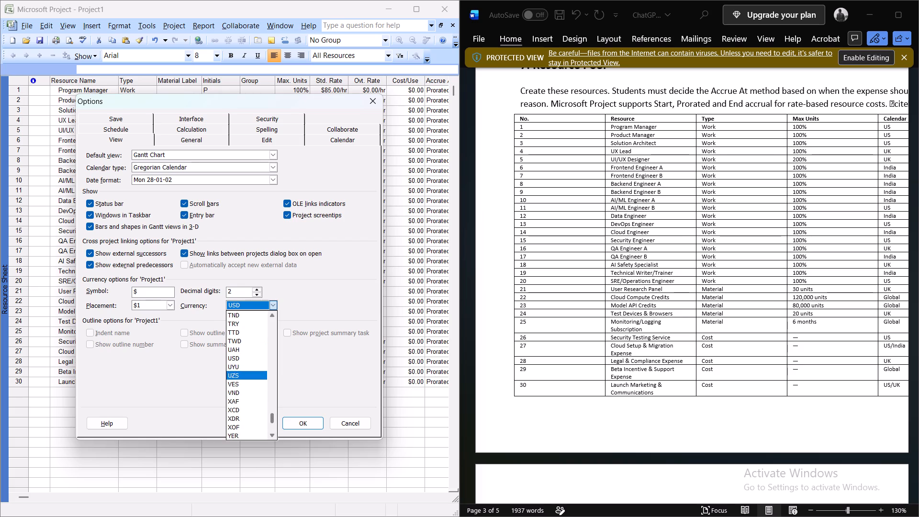
pyautogui.click(254, 360)
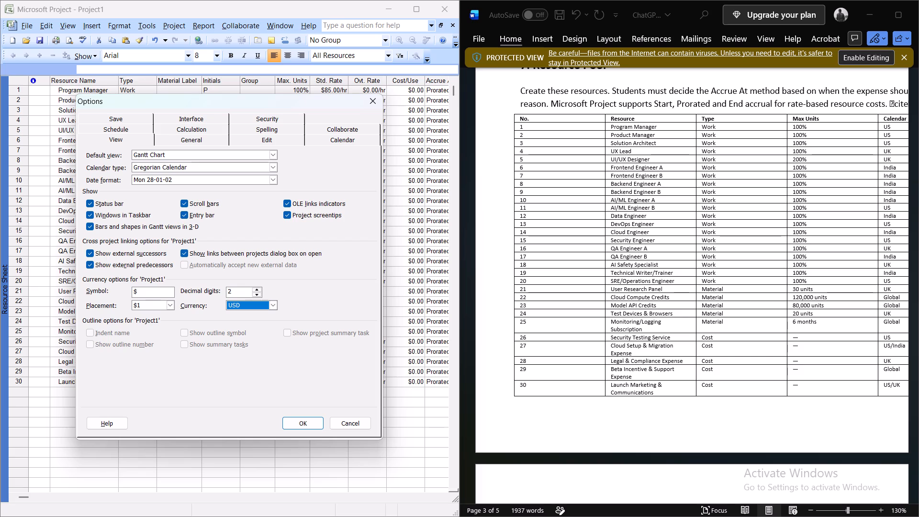
pyautogui.click(294, 422)
# Set the standard hourly rates: Product Manager $75, Solution Architect $95, UX Lead $65 and UI/UX Designer $55.
pyautogui.click(323, 272)
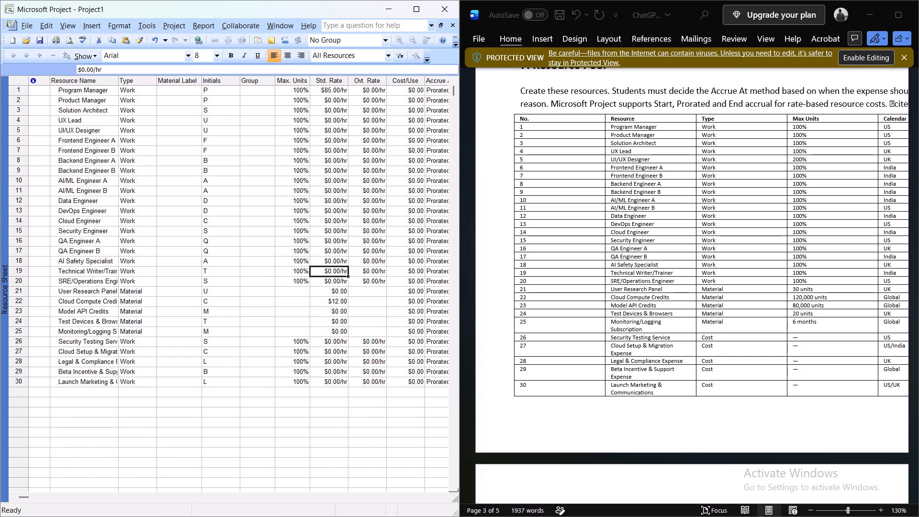
pyautogui.click(341, 99)
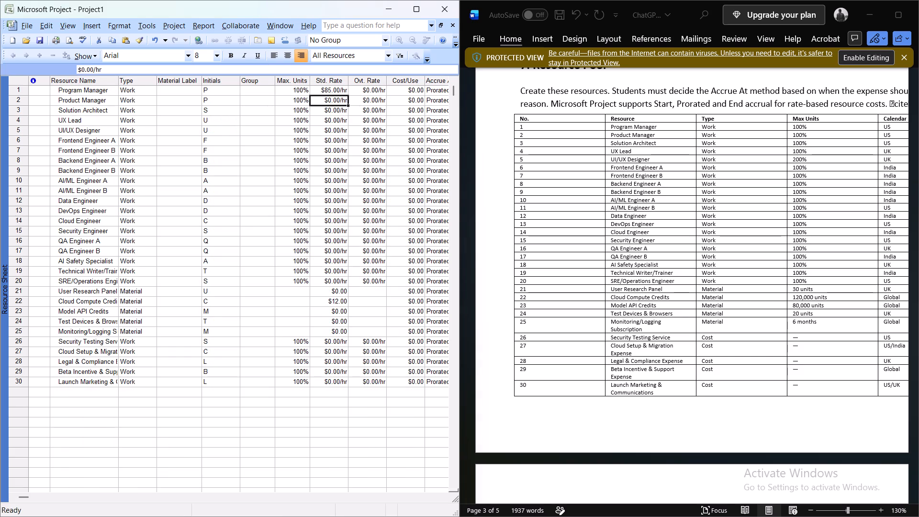
pyautogui.hscroll(-2, 685, 159)
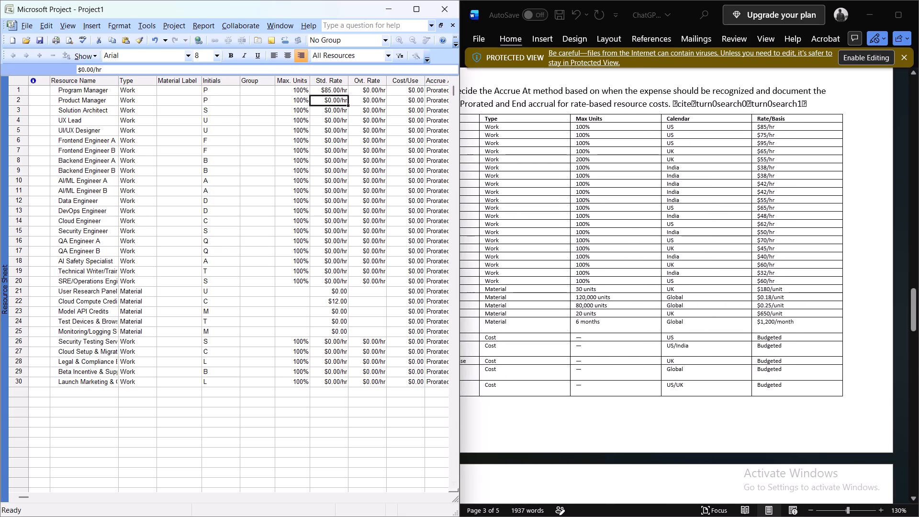
pyautogui.write('75')
pyautogui.press('Return')
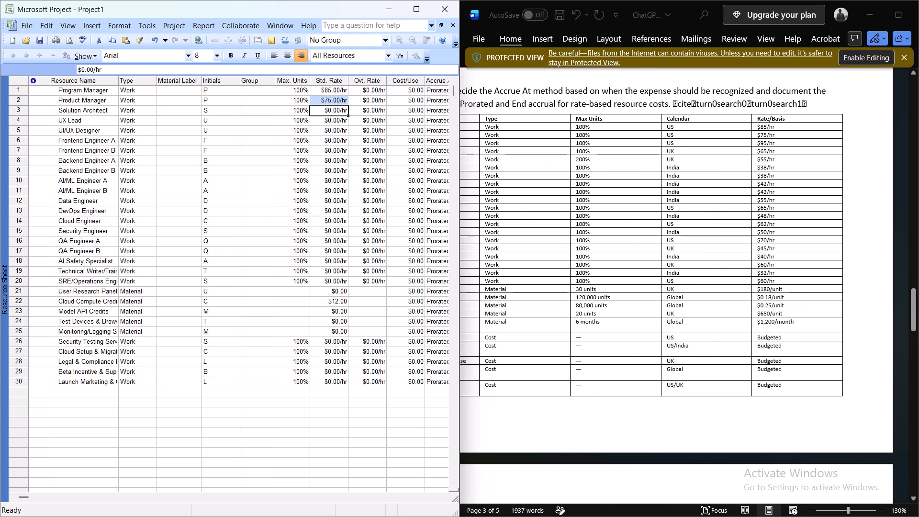
pyautogui.write('95')
pyautogui.press('Return')
pyautogui.write('65')
pyautogui.press('Return')
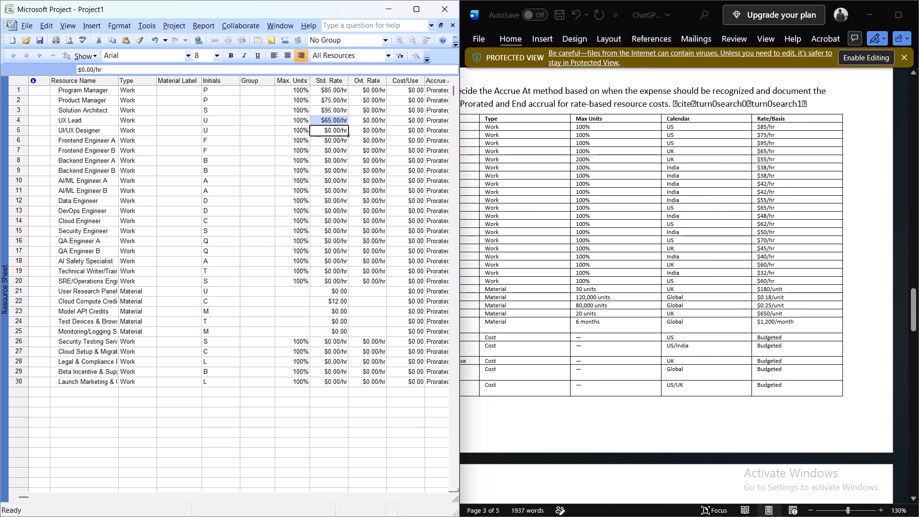
pyautogui.write('55')
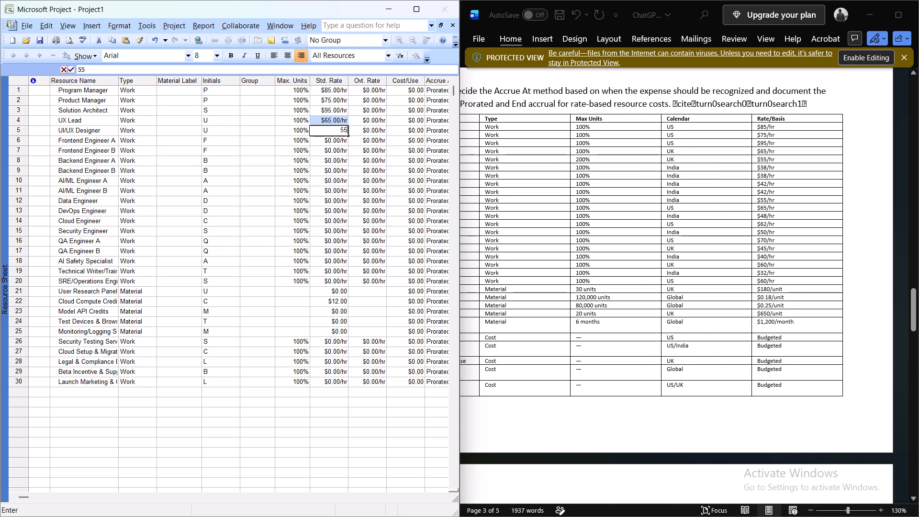
pyautogui.press('Return')
# Set the standard rate to $38/hr for Frontend Engineers A and B and $42/hr for Backend Engineer A.
pyautogui.write('38')
pyautogui.press('Return')
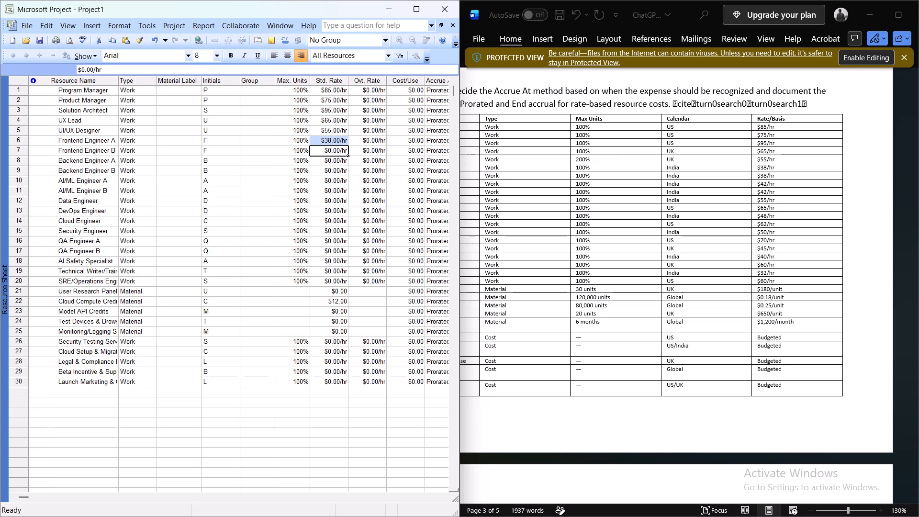
pyautogui.write('38')
pyautogui.press('Return')
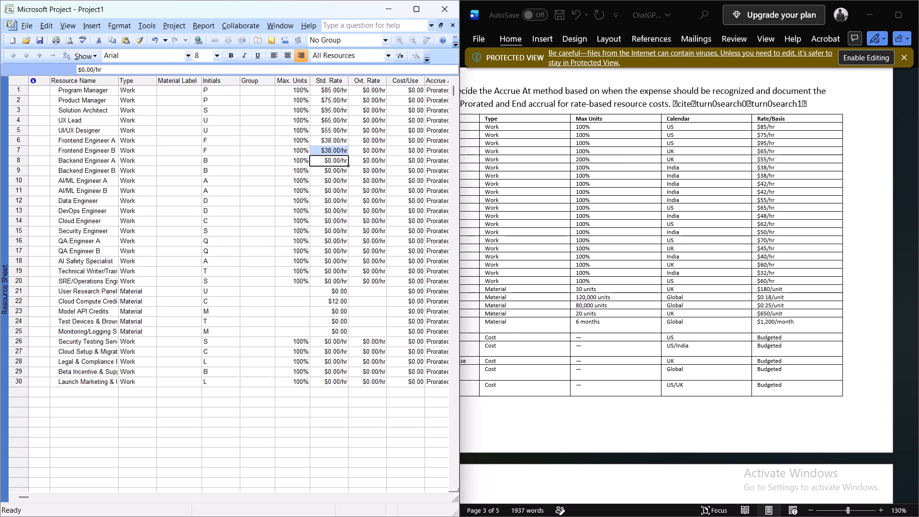
pyautogui.write('42')
pyautogui.press('Return')
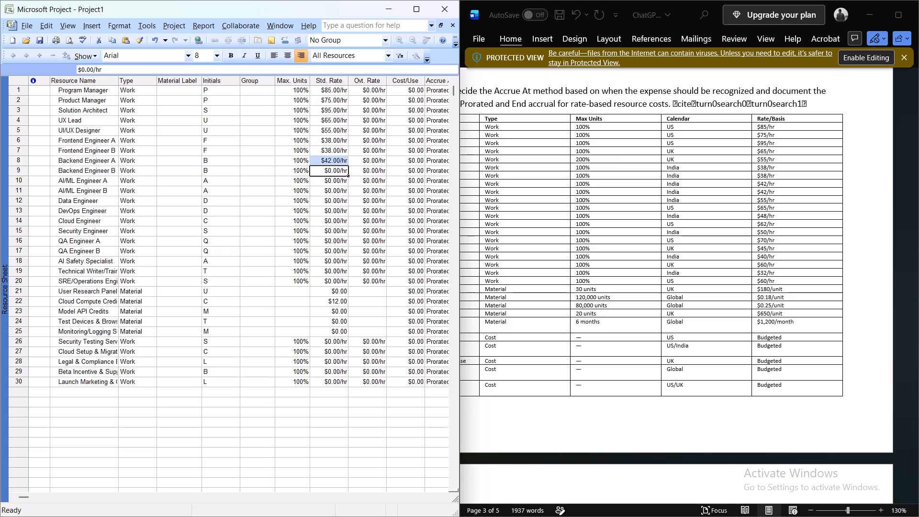
# Set the standard hourly rates: Backend Engineer B $55, AI/ML Engineer A $65 and AI/ML Engineer B $48.
pyautogui.write('55')
pyautogui.press('Return')
pyautogui.write('65')
pyautogui.press('Return')
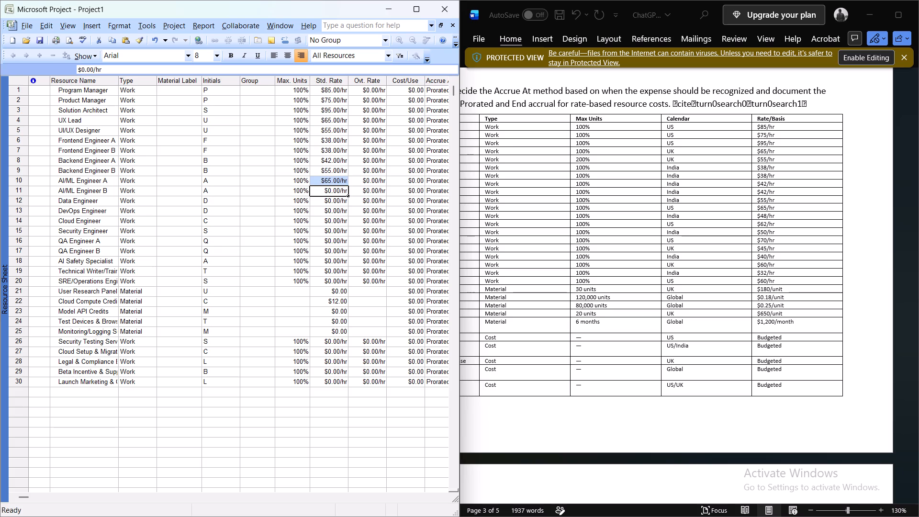
pyautogui.write('48')
pyautogui.press('Return')
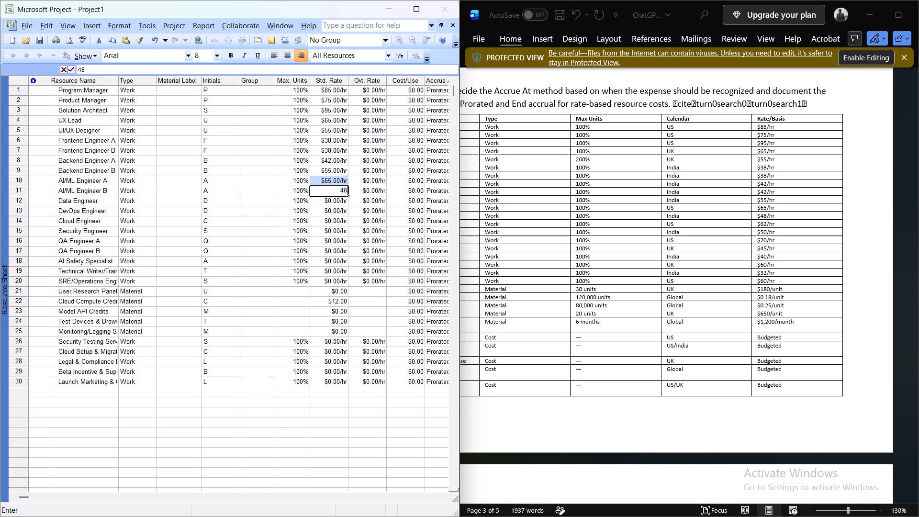
# Check the currency setting in the project's view options.
pyautogui.click(156, 27)
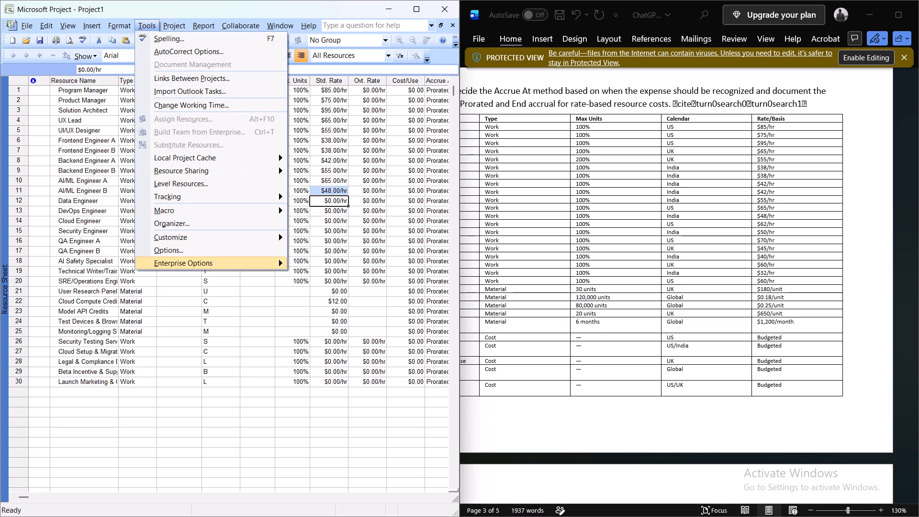
pyautogui.click(210, 253)
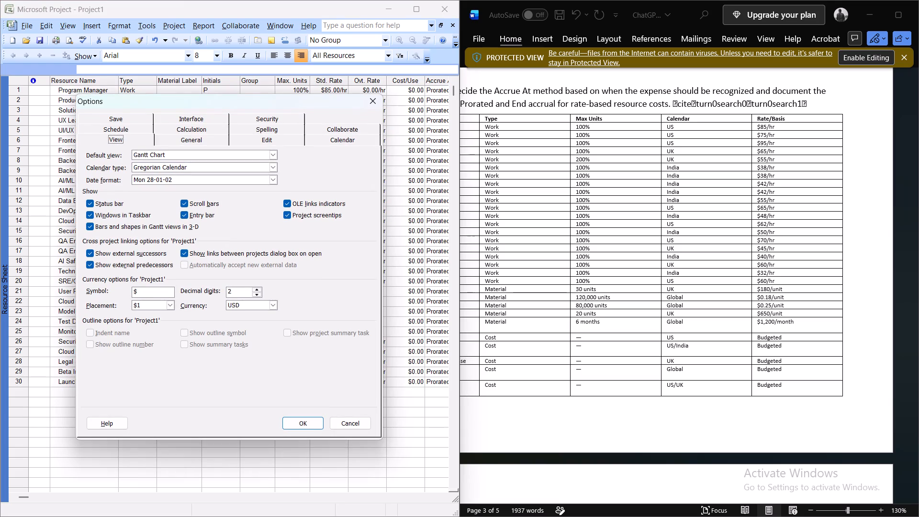
pyautogui.click(117, 140)
pyautogui.click(271, 310)
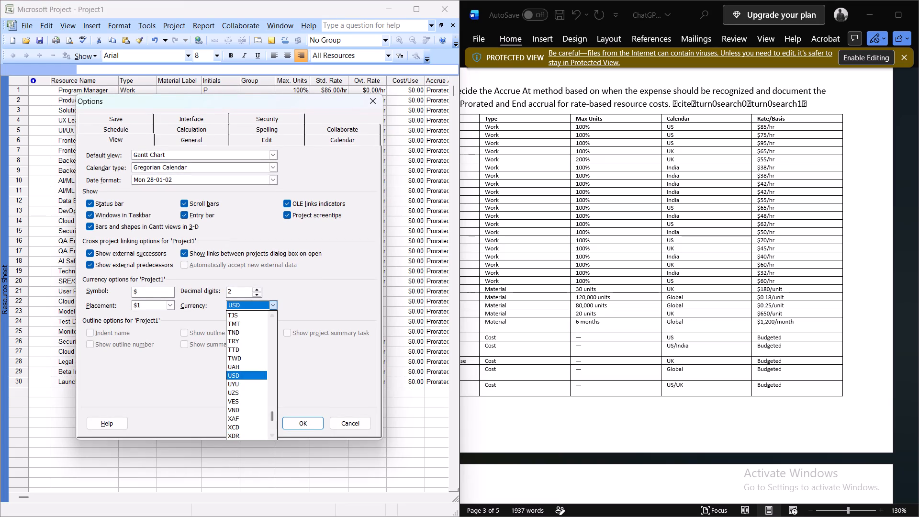
pyautogui.click(299, 373)
pyautogui.click(315, 429)
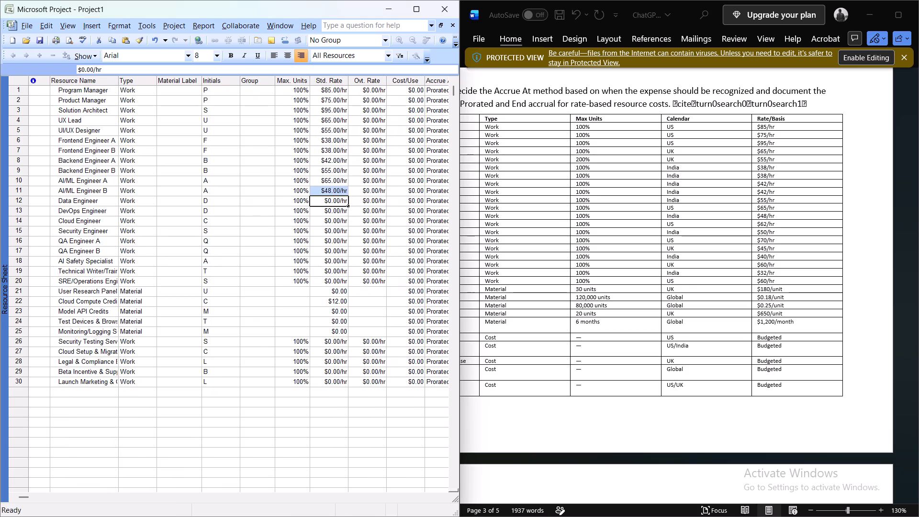
# Examine the resource names and their rates in the Word brief's resource table.
pyautogui.press('Down')
pyautogui.press('Up')
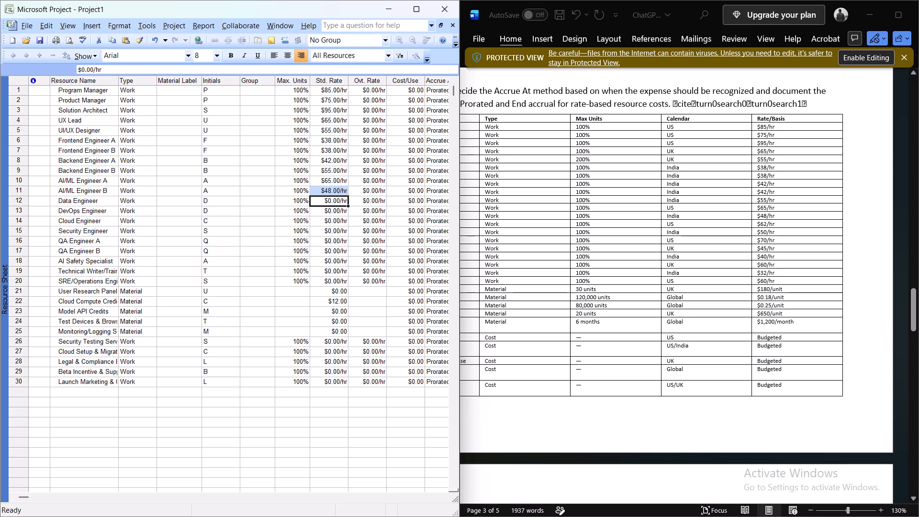
pyautogui.hscroll(2, 539, 232)
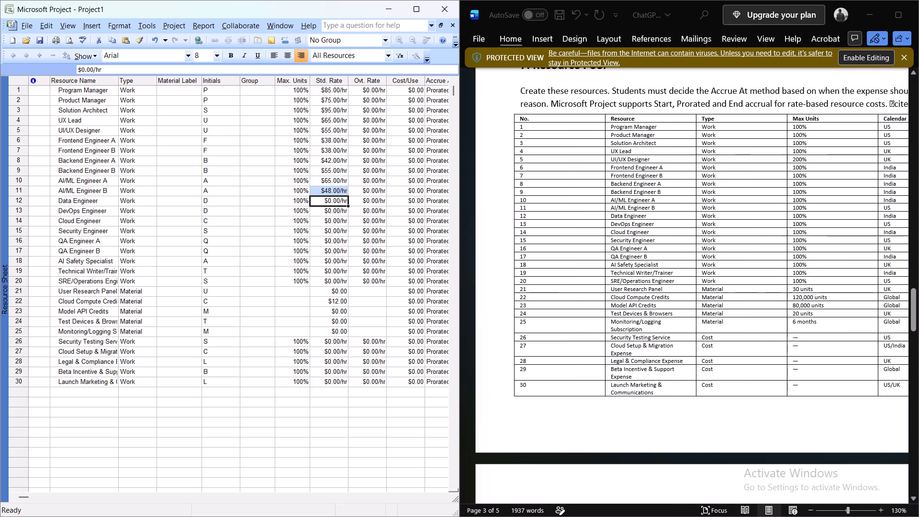
pyautogui.hscroll(1, 539, 232)
pyautogui.click(533, 198)
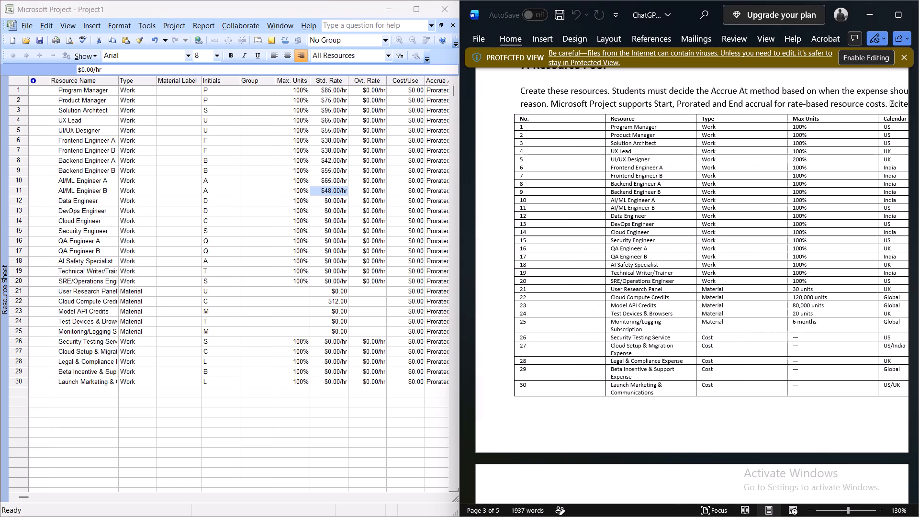
pyautogui.click(224, 102)
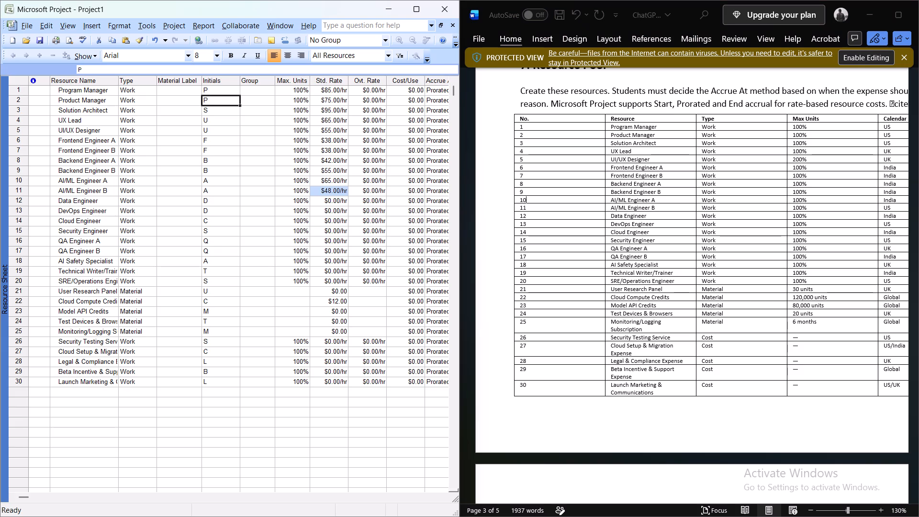
pyautogui.hscroll(-1, 737, 285)
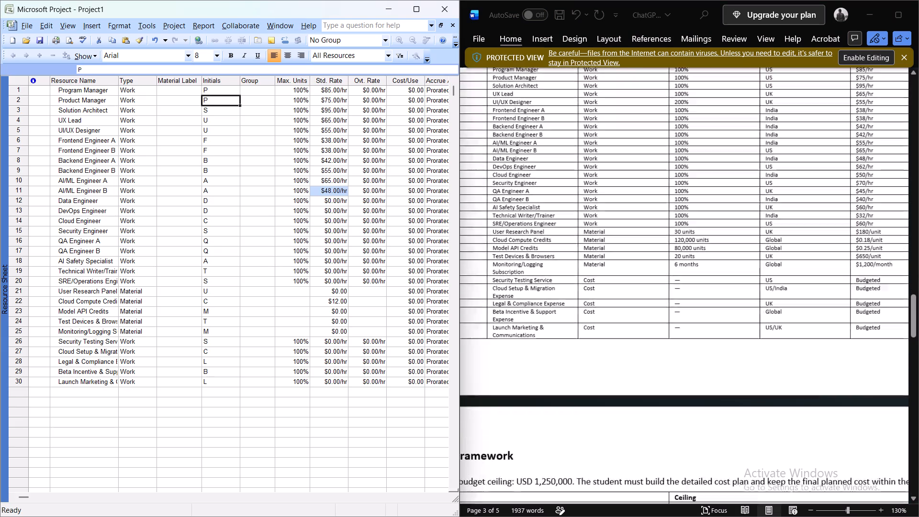
pyautogui.hscroll(-1, 737, 285)
pyautogui.scroll(1, 737, 285)
pyautogui.hscroll(-1, 737, 285)
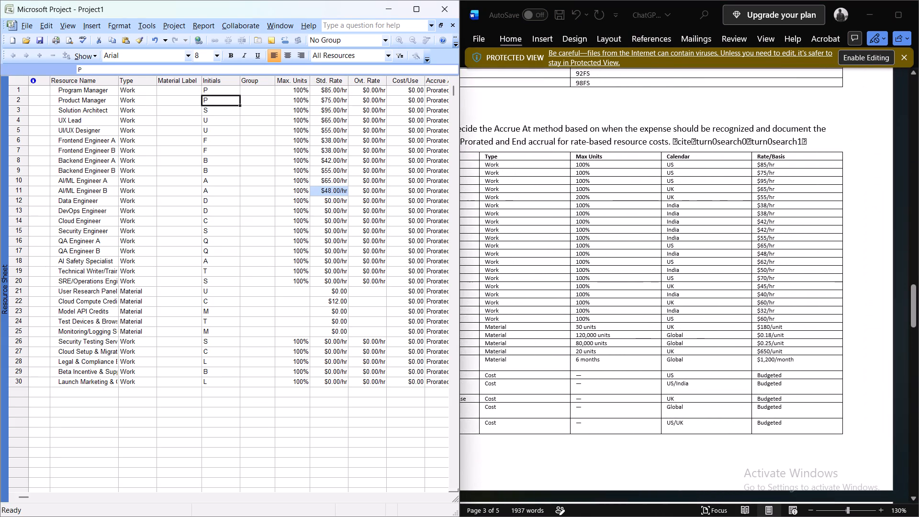
pyautogui.keyDown('ctrl'); pyautogui.scroll(2, 799, 273); pyautogui.keyUp('ctrl')
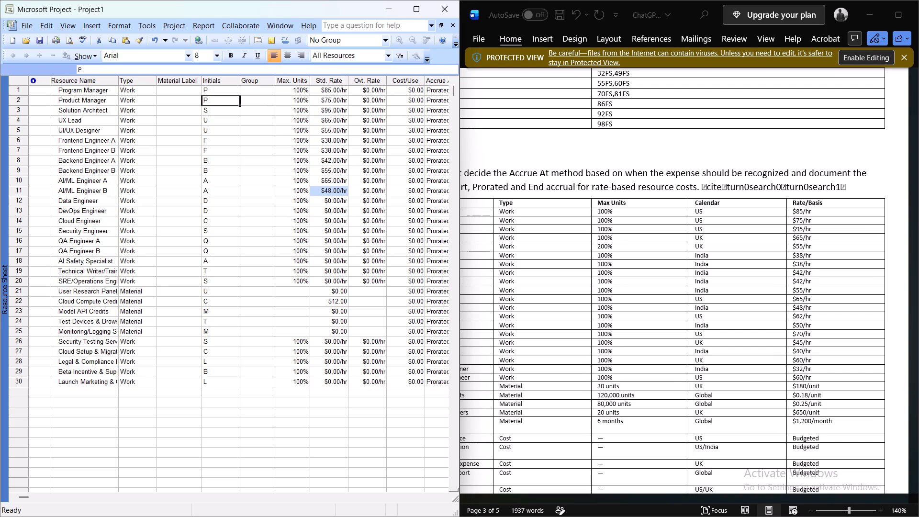
# Set the standard hourly rates: Data Engineer $62, DevOps Engineer $50, Cloud Engineer $70 and Security Engineer $45.
pyautogui.click(324, 200)
pyautogui.write('62')
pyautogui.press('Return')
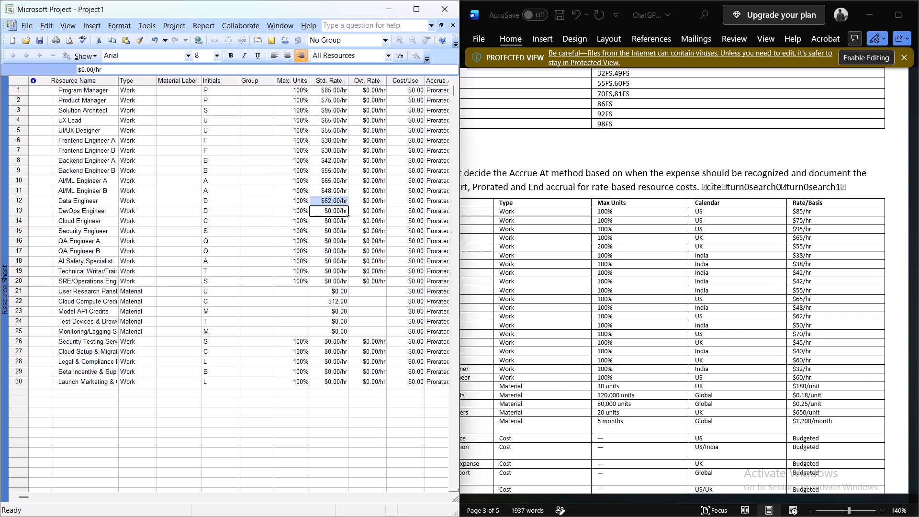
pyautogui.write('50')
pyautogui.press('Return')
pyautogui.write('70')
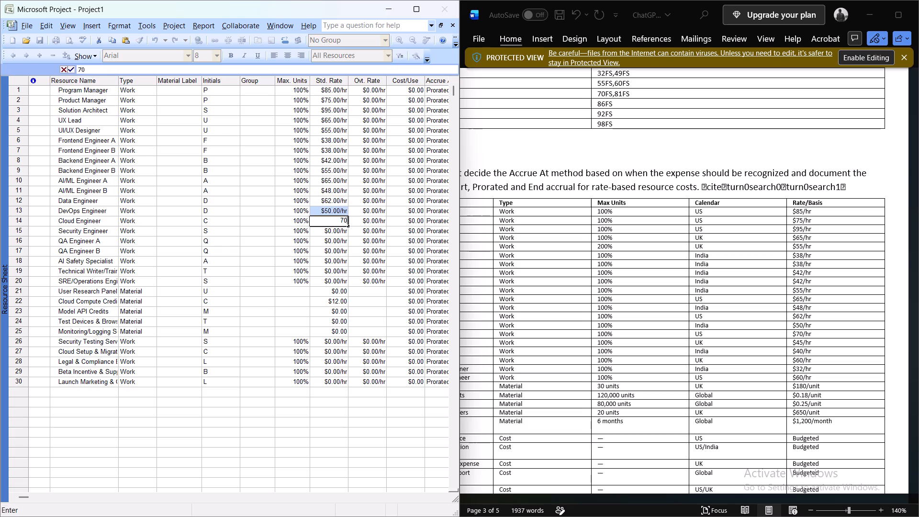
pyautogui.press('Return')
pyautogui.write('45')
pyautogui.press('Return')
# Set the standard rate of QA Engineer B to $60/hr and of QA Engineer A to $40/hr.
pyautogui.press('0')
pyautogui.press('Return')
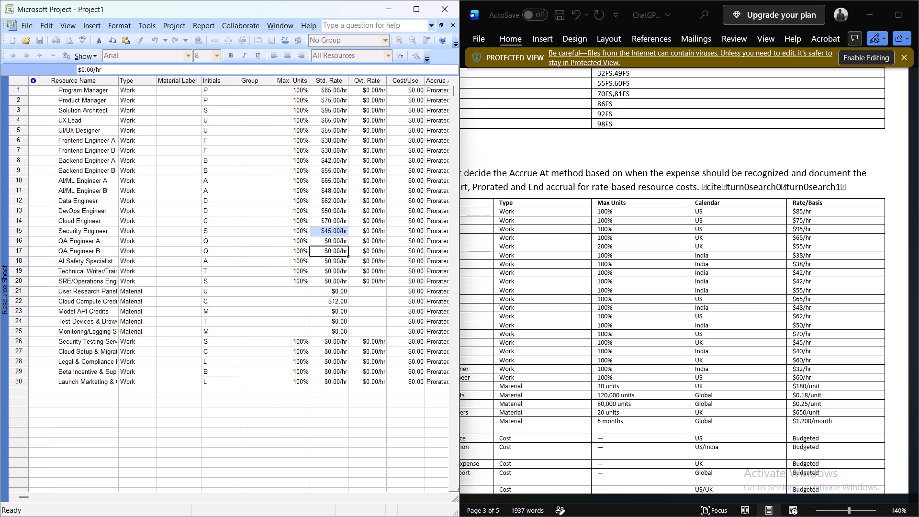
pyautogui.write('60')
pyautogui.press('Return')
pyautogui.press('Up')
pyautogui.press('Up')
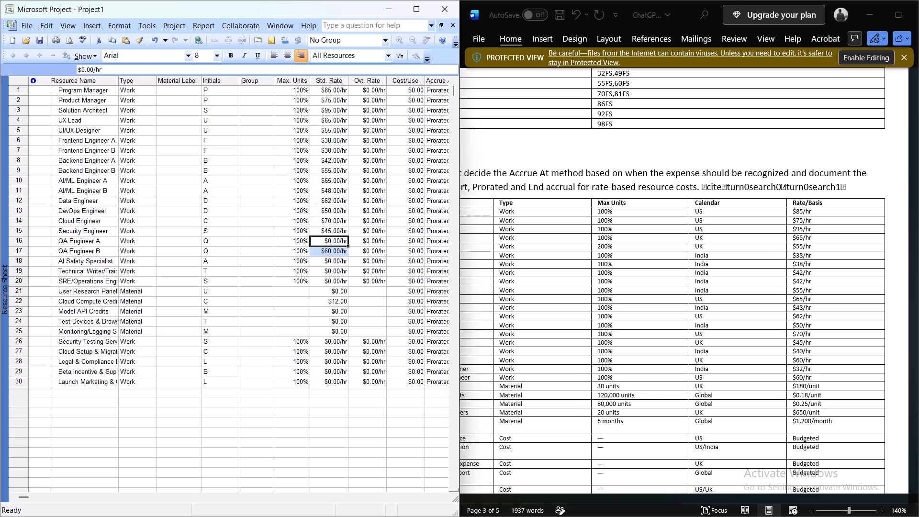
pyautogui.write('40')
pyautogui.press('Return')
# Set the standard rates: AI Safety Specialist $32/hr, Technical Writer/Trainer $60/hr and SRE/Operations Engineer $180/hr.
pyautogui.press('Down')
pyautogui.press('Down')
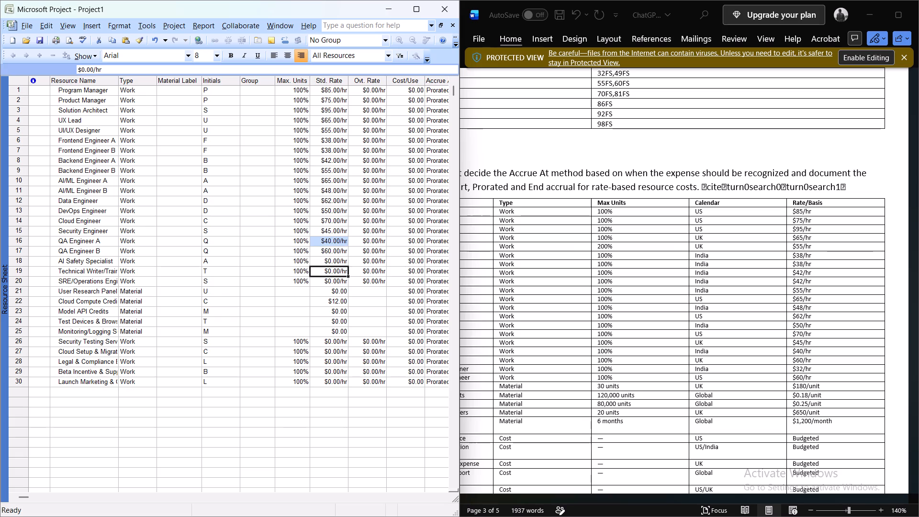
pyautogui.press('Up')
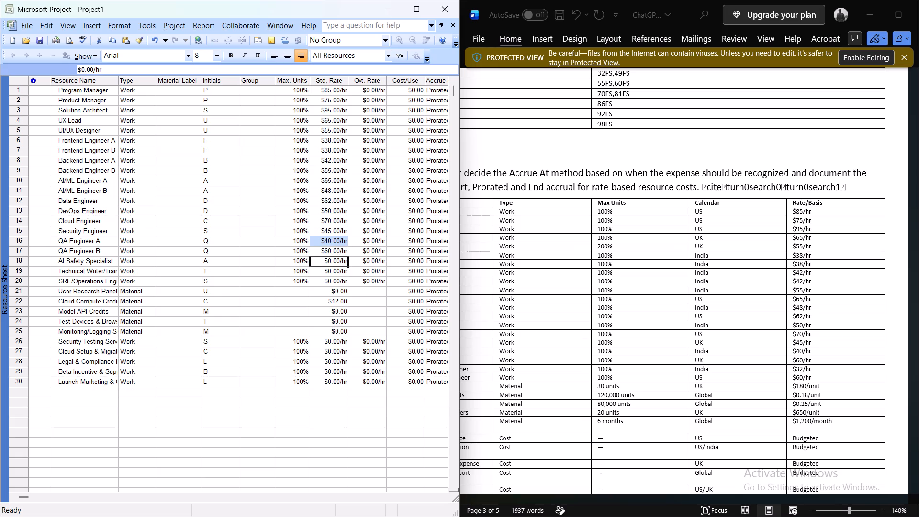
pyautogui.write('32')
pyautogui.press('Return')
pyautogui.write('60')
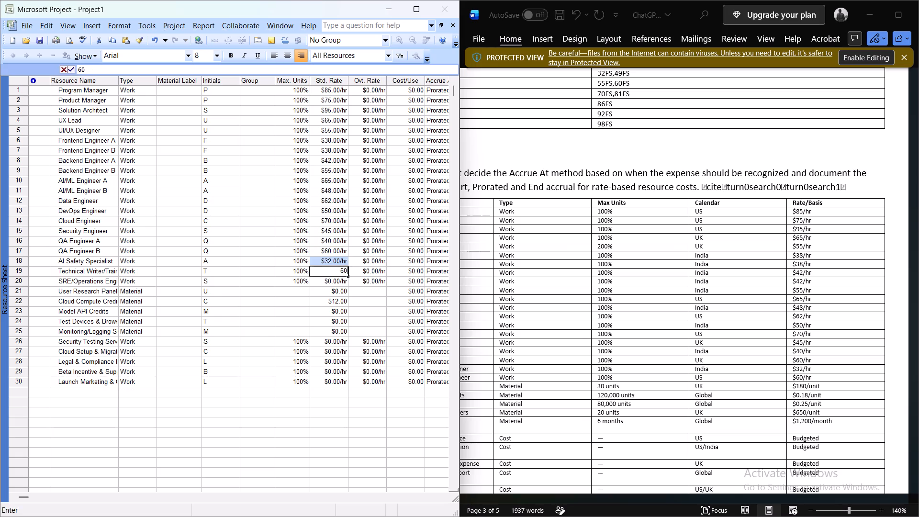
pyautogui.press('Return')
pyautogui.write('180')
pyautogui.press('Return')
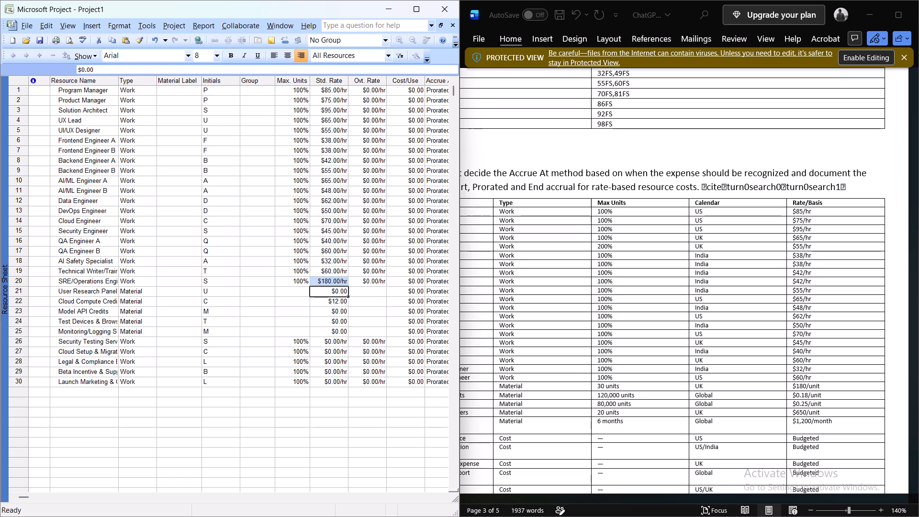
# Compare the resource names and rates in the Word brief's Resource Pool table with the entered standard rates.
pyautogui.hscroll(1, 788, 330)
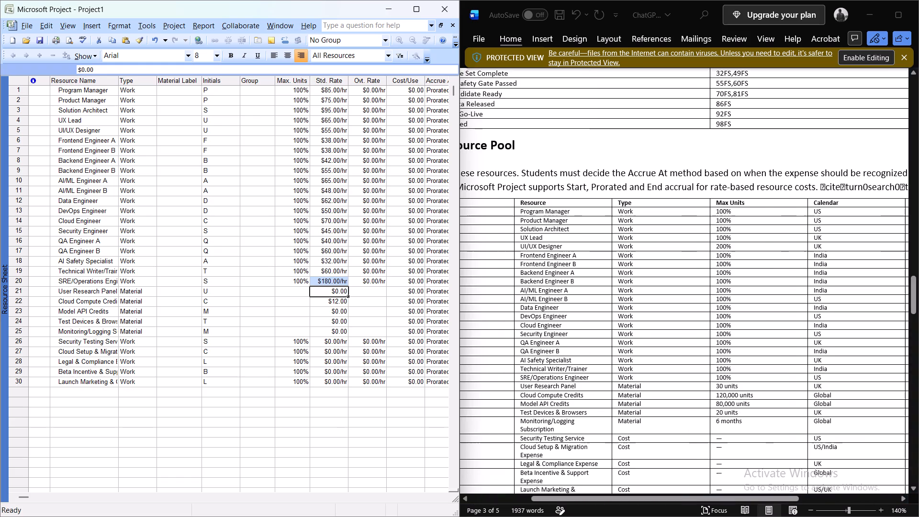
pyautogui.hscroll(1, 788, 330)
pyautogui.hscroll(-1, 788, 330)
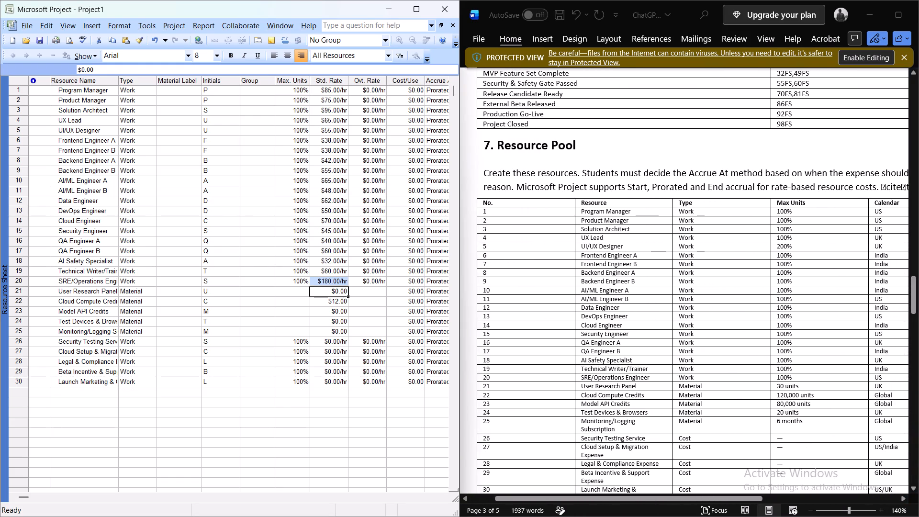
pyautogui.hscroll(-1, 788, 330)
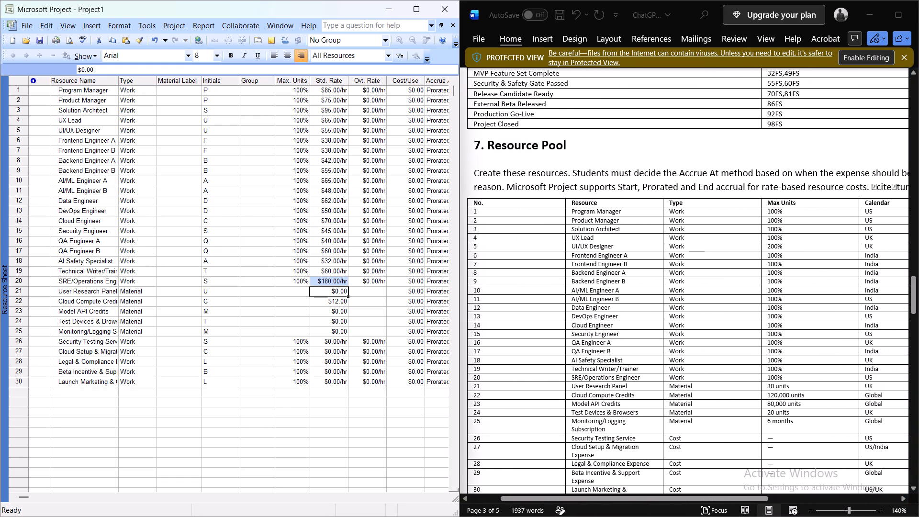
pyautogui.hscroll(-3, 788, 330)
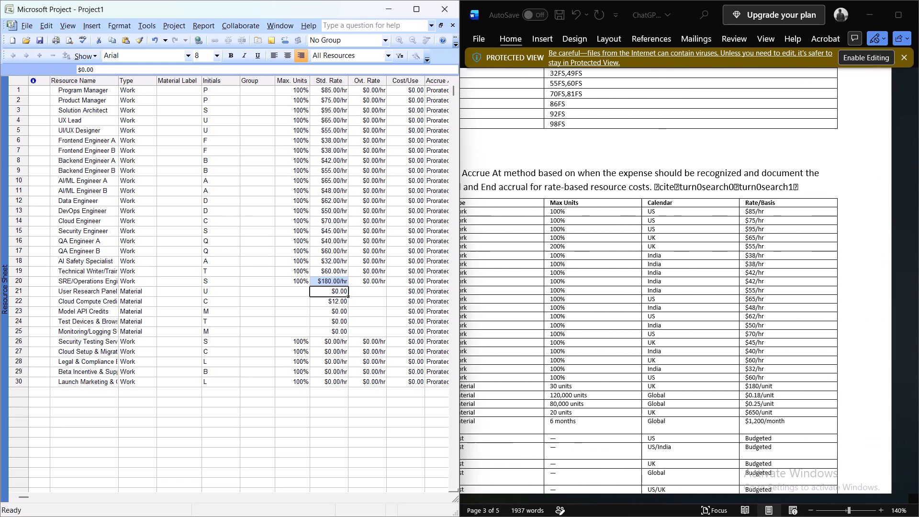
pyautogui.hscroll(-1, 788, 330)
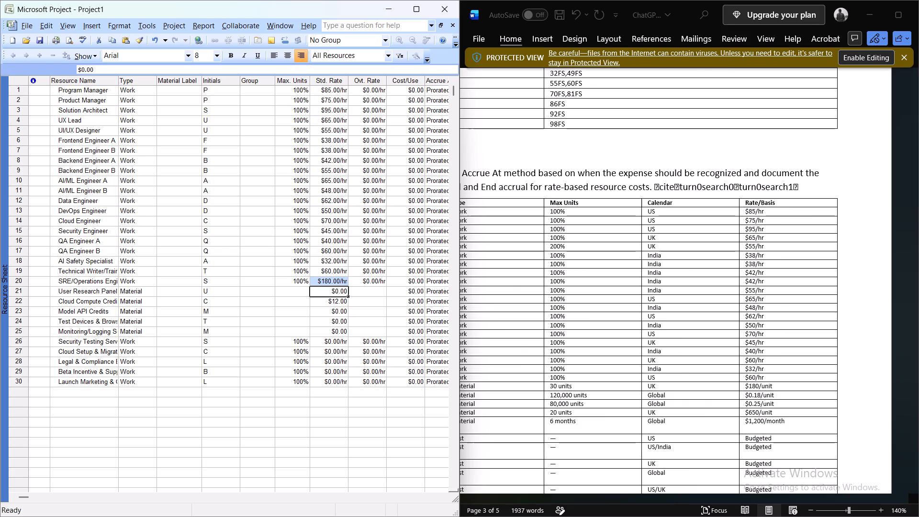
pyautogui.hscroll(1, 743, 352)
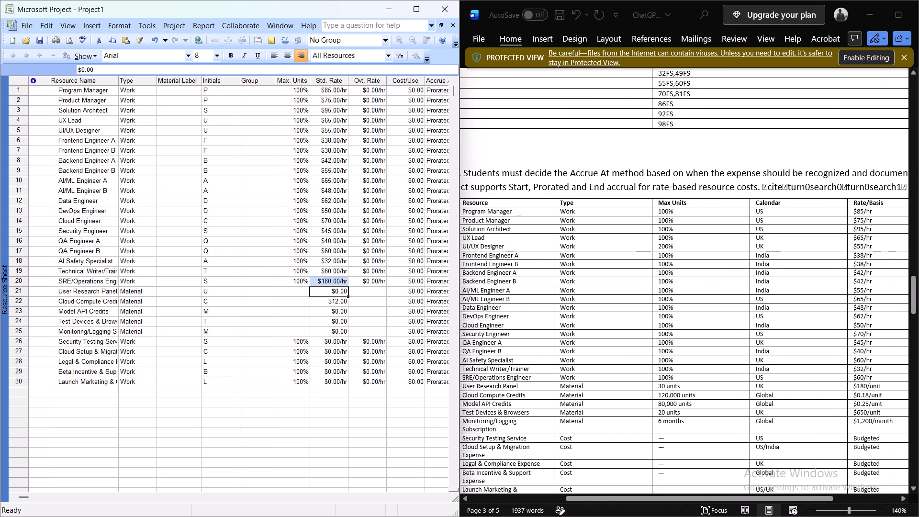
pyautogui.hscroll(1, 743, 352)
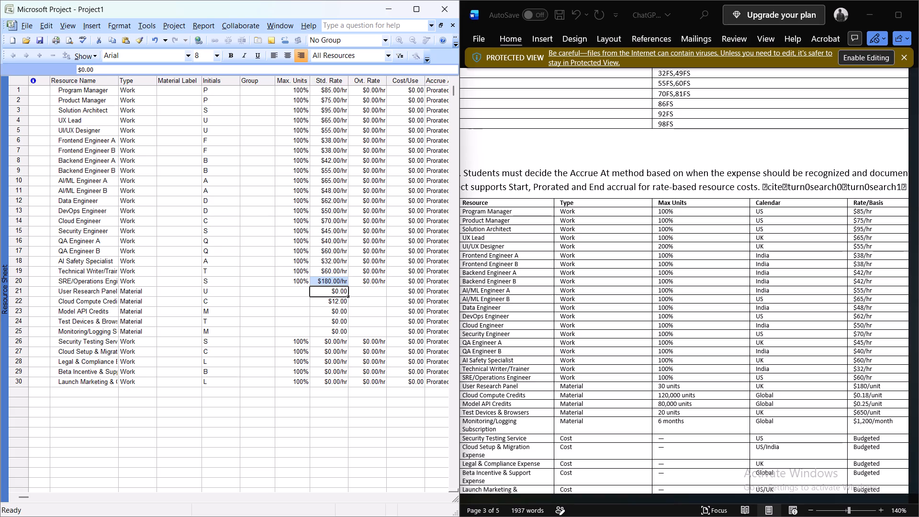
# Correct the standard hourly rates: Backend Engineer B $42, AI/ML Engineer A $55 and AI/ML Engineer B $65.
pyautogui.click(344, 231)
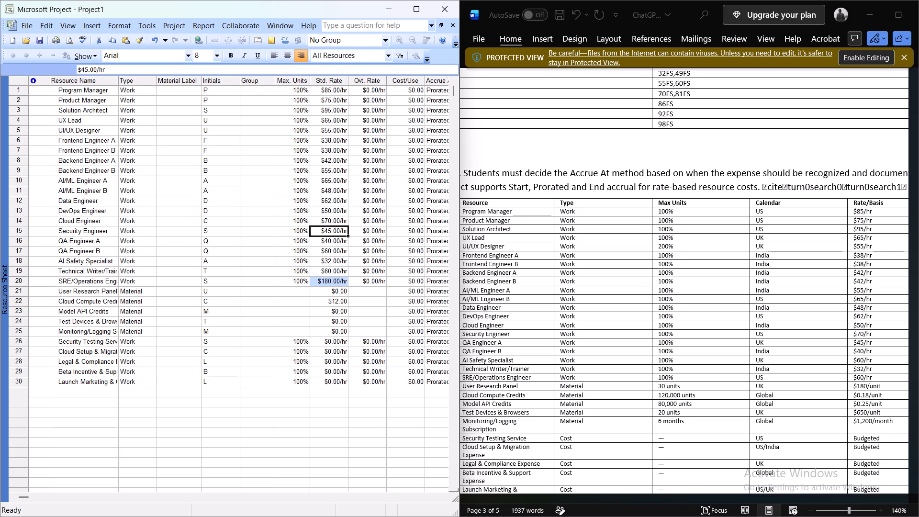
pyautogui.press('Up')
pyautogui.press('Up')
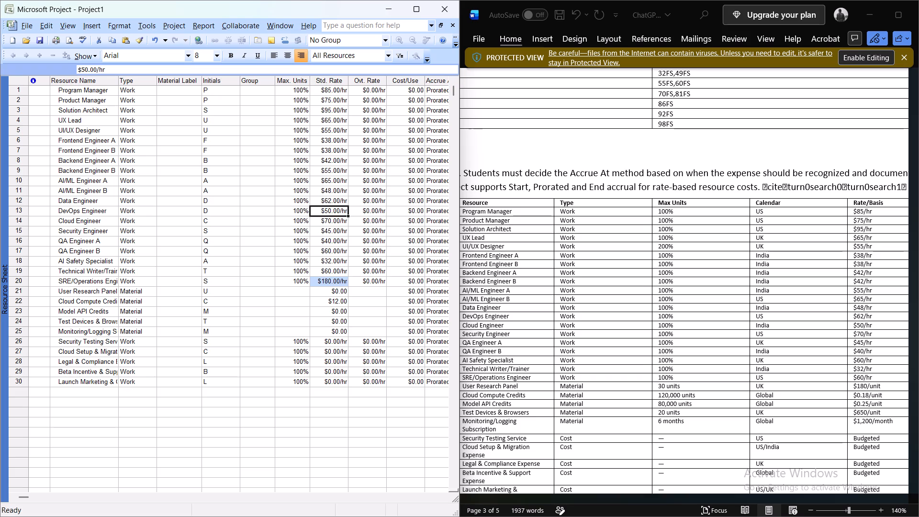
pyautogui.press('Up')
pyautogui.press('Up')
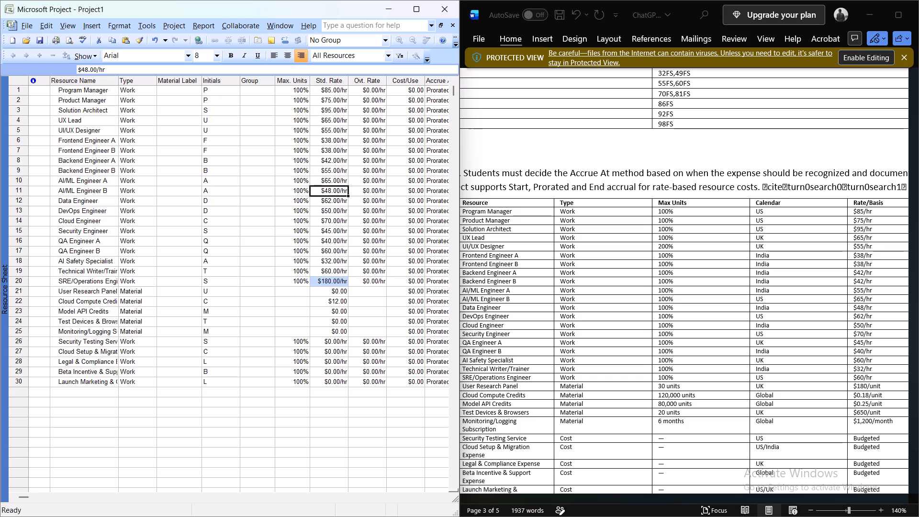
pyautogui.press('Up')
pyautogui.press('Up')
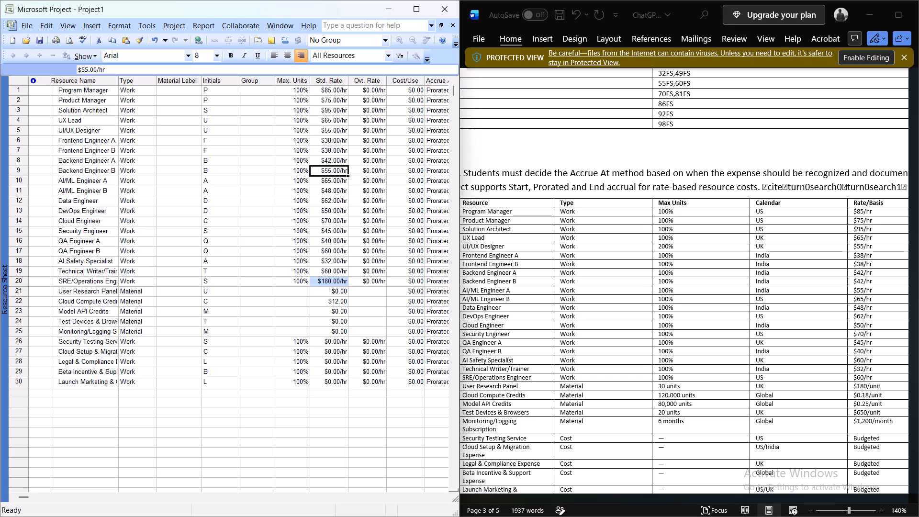
pyautogui.press('Up')
pyautogui.press('Down')
pyautogui.write('42')
pyautogui.press('Return')
pyautogui.write('55')
pyautogui.press('Return')
pyautogui.write('65')
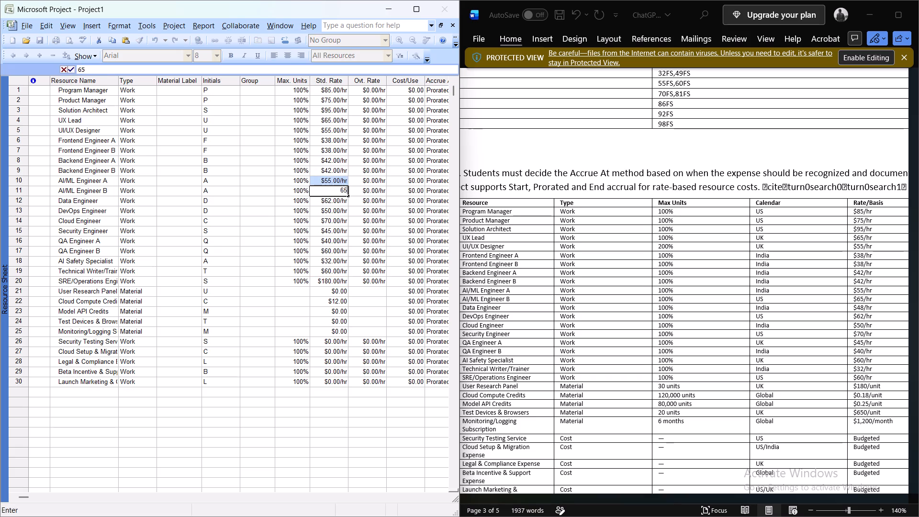
pyautogui.press('Return')
# Correct the standard hourly rates: Data Engineer $48, DevOps Engineer $62, Cloud Engineer $50 and Security Engineer $70.
pyautogui.press('4')
pyautogui.press('8')
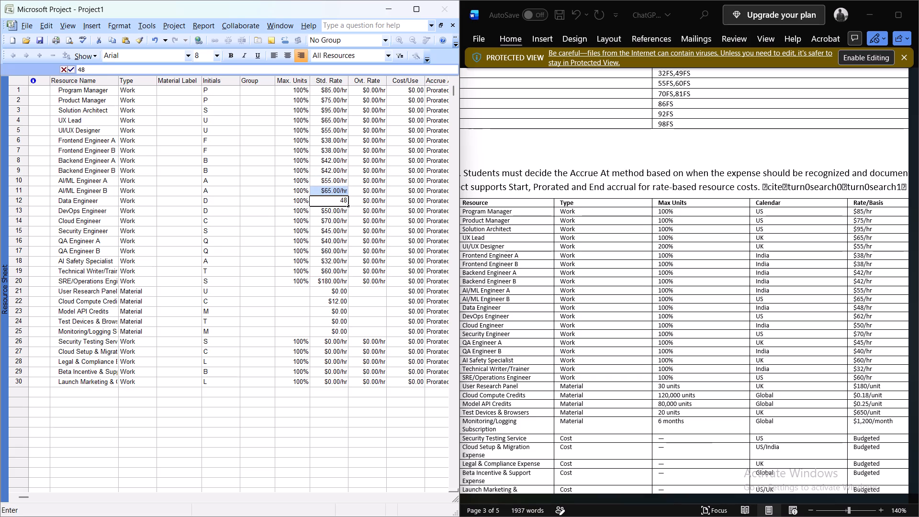
pyautogui.press('Return')
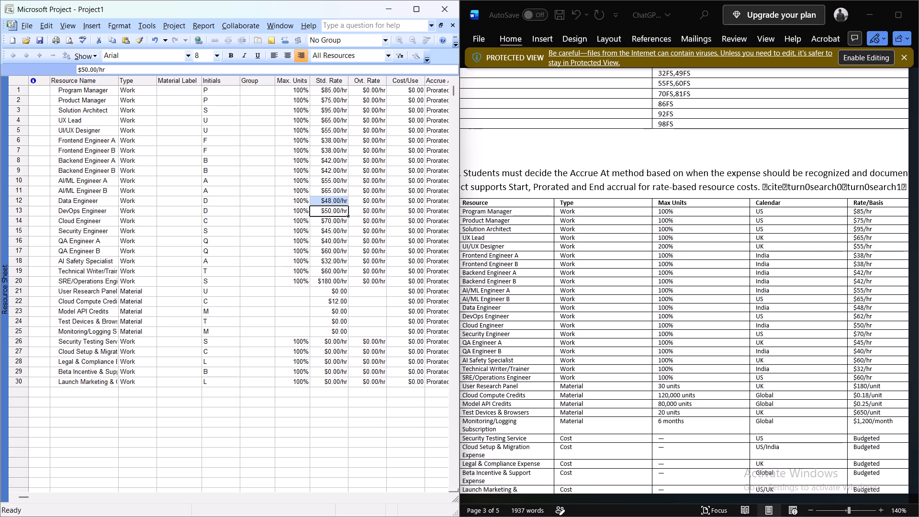
pyautogui.press('6')
pyautogui.press('2')
pyautogui.press('Return')
pyautogui.write('50')
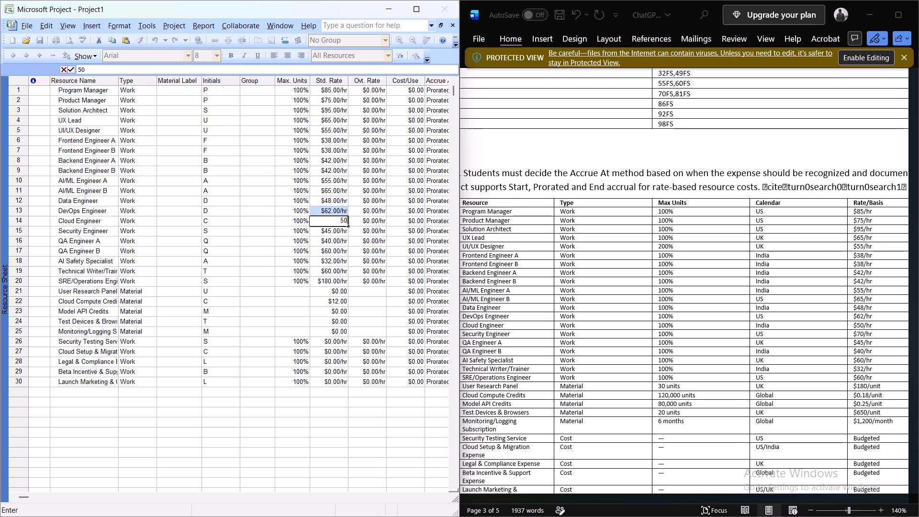
pyautogui.press('Return')
pyautogui.write('70')
pyautogui.press('Return')
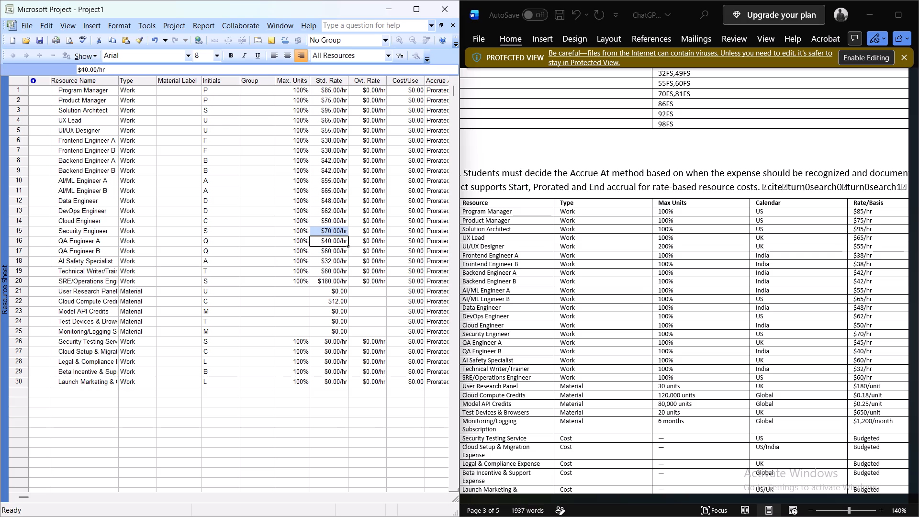
# Set the standard hourly rates: QA Engineer A $45, QA Engineer B $40, AI Safety Specialist $60, Technical Writer/Trainer $32 and SRE/Operations Engineer $60.
pyautogui.press('4')
pyautogui.press('5')
pyautogui.press('Return')
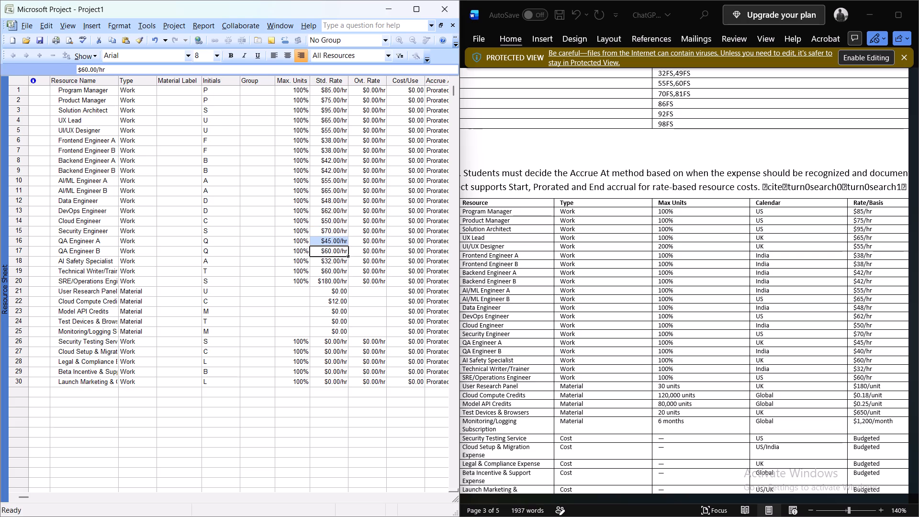
pyautogui.press('4')
pyautogui.press('0')
pyautogui.press('Return')
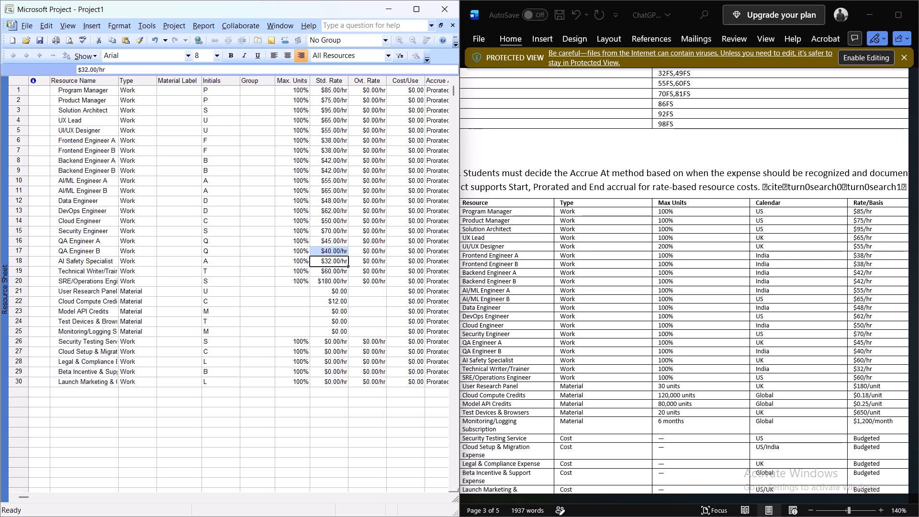
pyautogui.press('6')
pyautogui.press('0')
pyautogui.press('Return')
pyautogui.write('32')
pyautogui.press('Return')
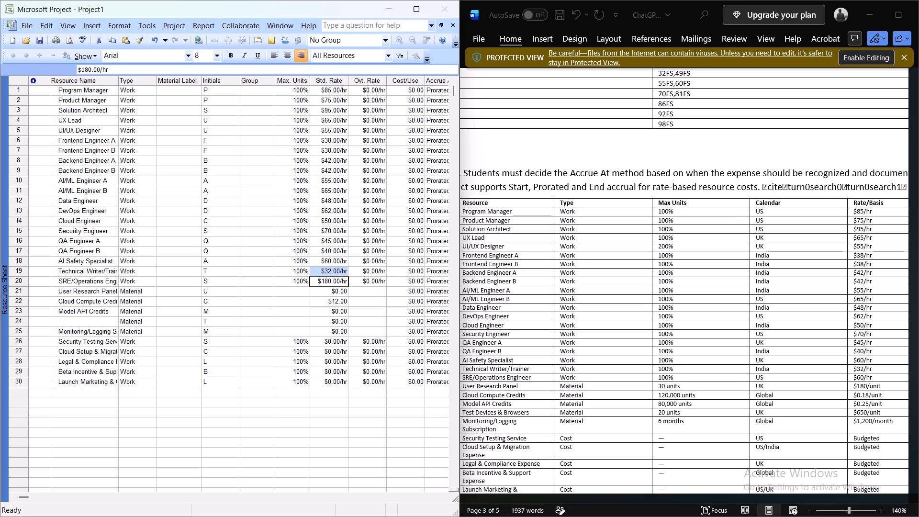
pyautogui.press('6')
pyautogui.press('0')
pyautogui.press('Return')
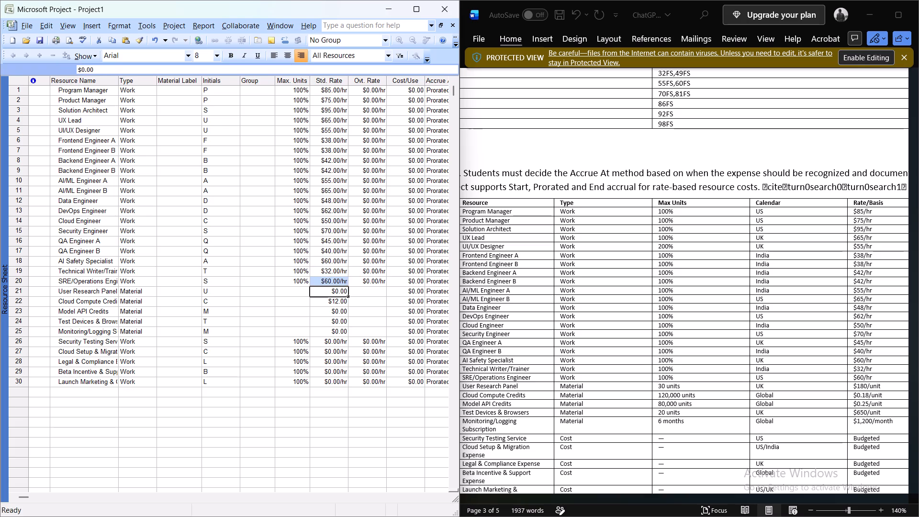
# Set the material resources' standard rates: User Research Panel $180, Cloud Compute Credits $0.18, Model API Credits $0.25, Test Devices & Browsers $650, Monitoring/Logging Subscription $1,200.
pyautogui.press('1')
pyautogui.press('8')
pyautogui.press('0')
pyautogui.press('Return')
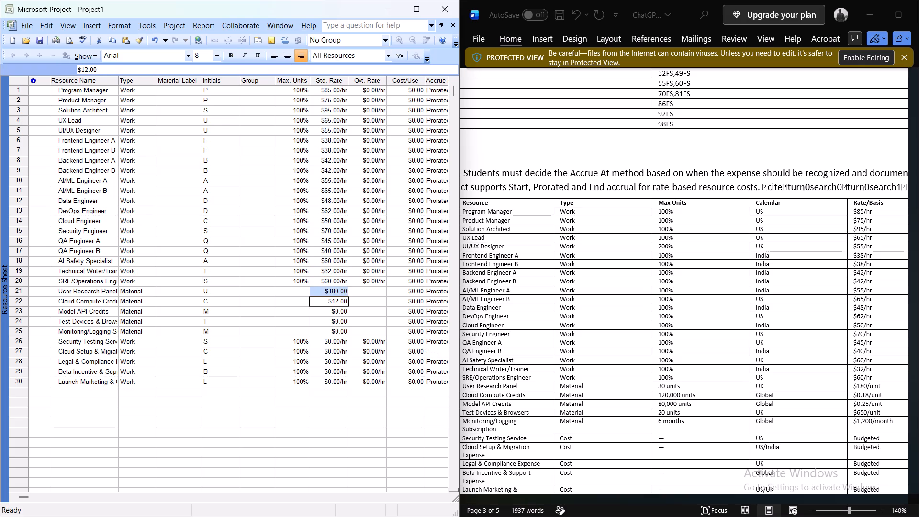
pyautogui.press('0')
pyautogui.press('.')
pyautogui.press('1')
pyautogui.press('8')
pyautogui.press('Return')
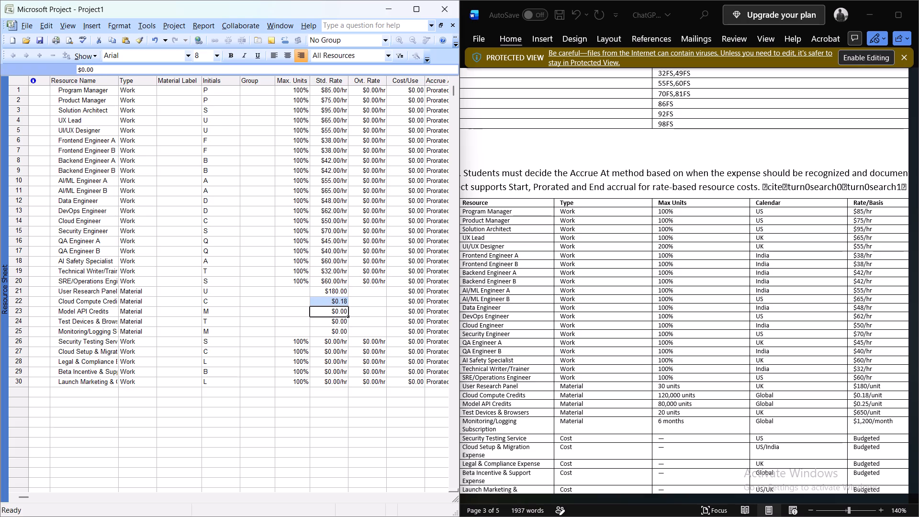
pyautogui.write('0.25')
pyautogui.press('Return')
pyautogui.write('650')
pyautogui.press('Return')
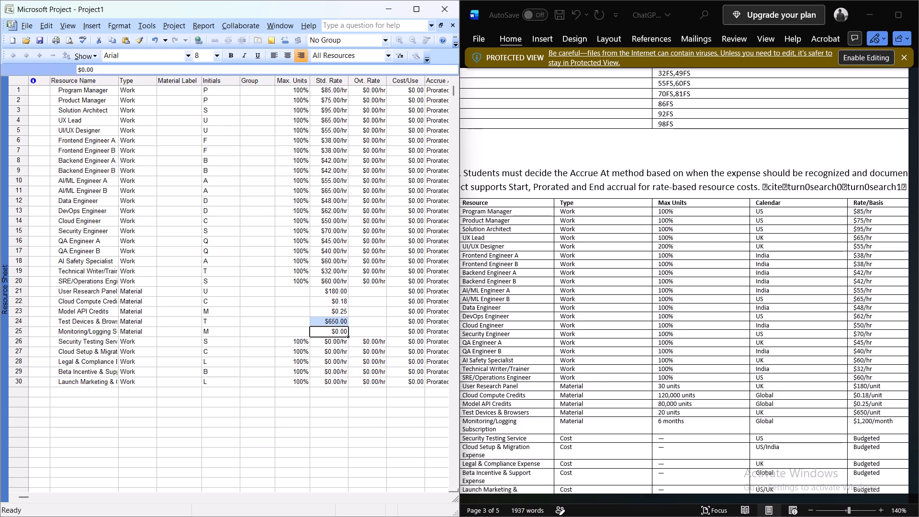
pyautogui.write('1200')
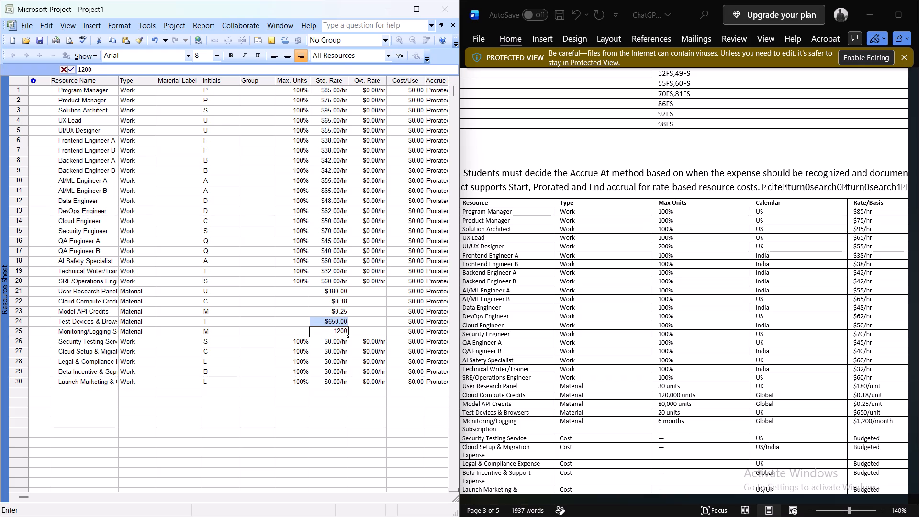
pyautogui.press('Return')
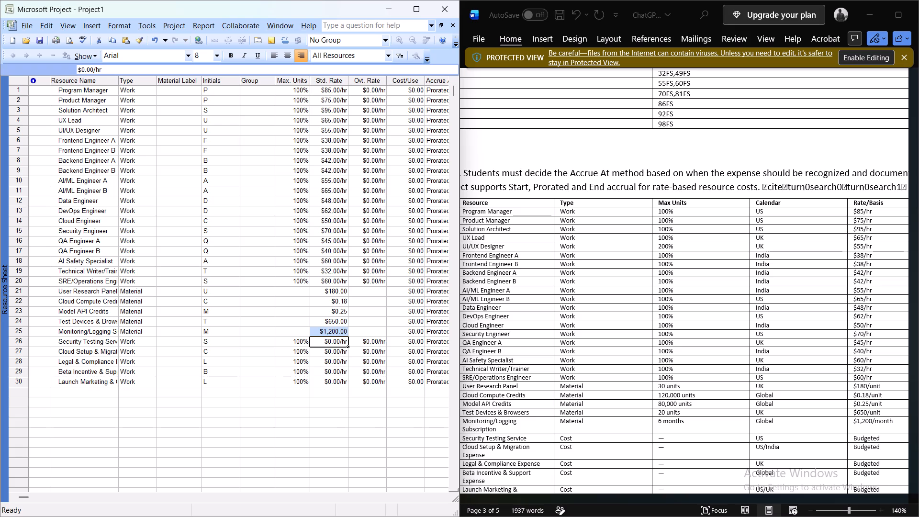
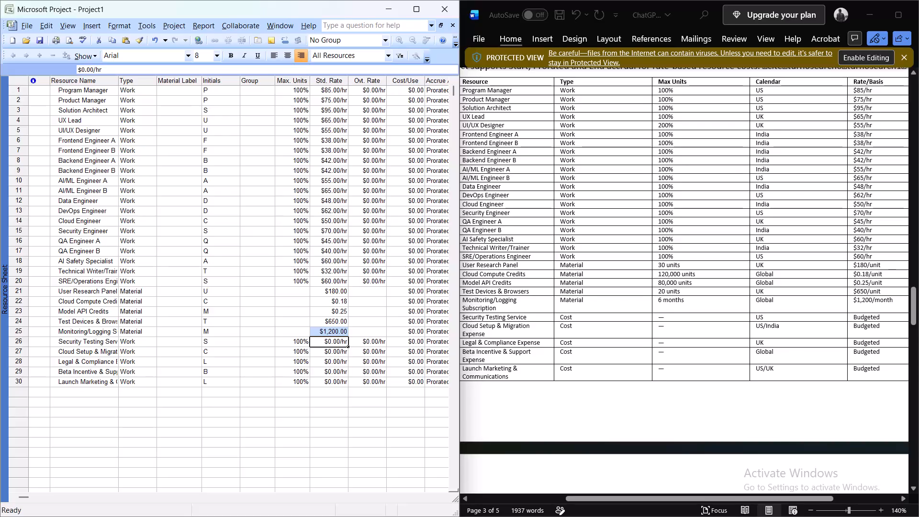
# Change the resource type of Security Testing Service and Cloud Setup & Migration Expense to Cost.
pyautogui.scroll(-1, 596, 376)
pyautogui.click(143, 341)
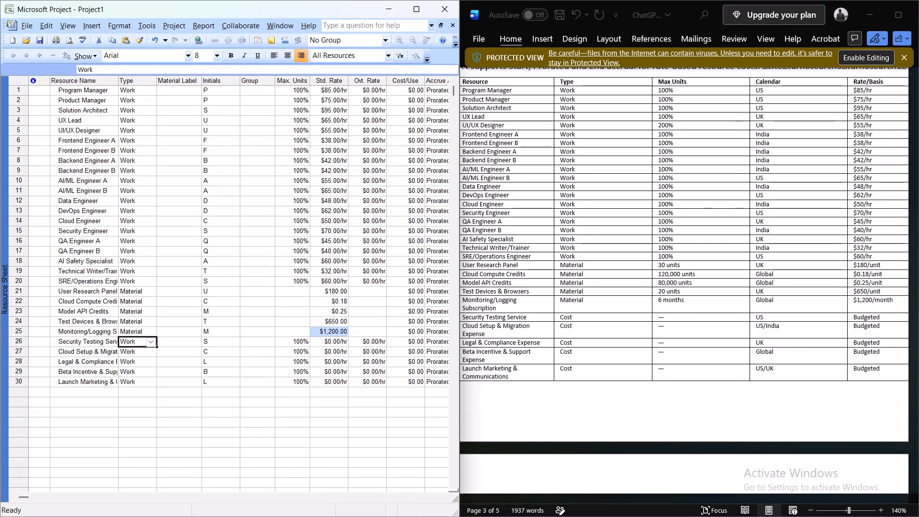
pyautogui.click(150, 343)
pyautogui.click(135, 370)
pyautogui.click(140, 349)
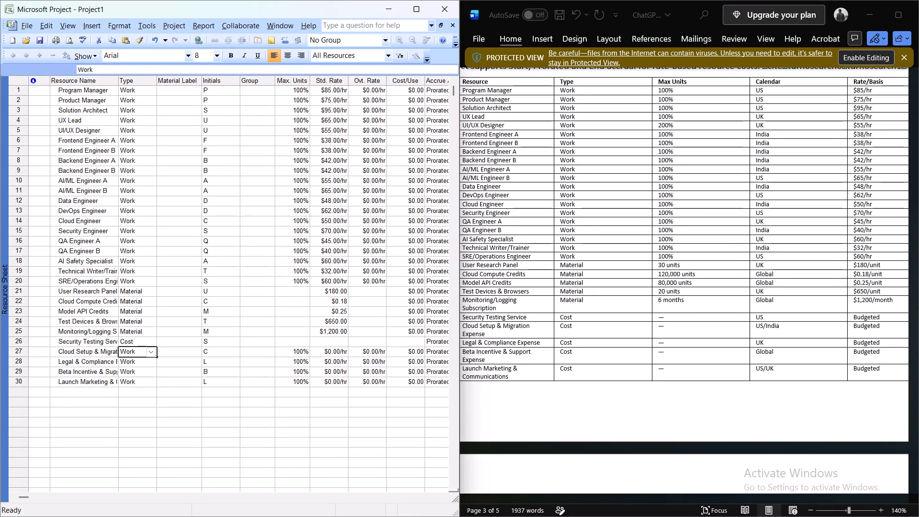
pyautogui.click(147, 349)
pyautogui.click(124, 376)
# Change the resource type of Legal & Compliance Expense, Beta Incentive & Support Expense and Launch Marketing & Communications to Cost.
pyautogui.click(145, 361)
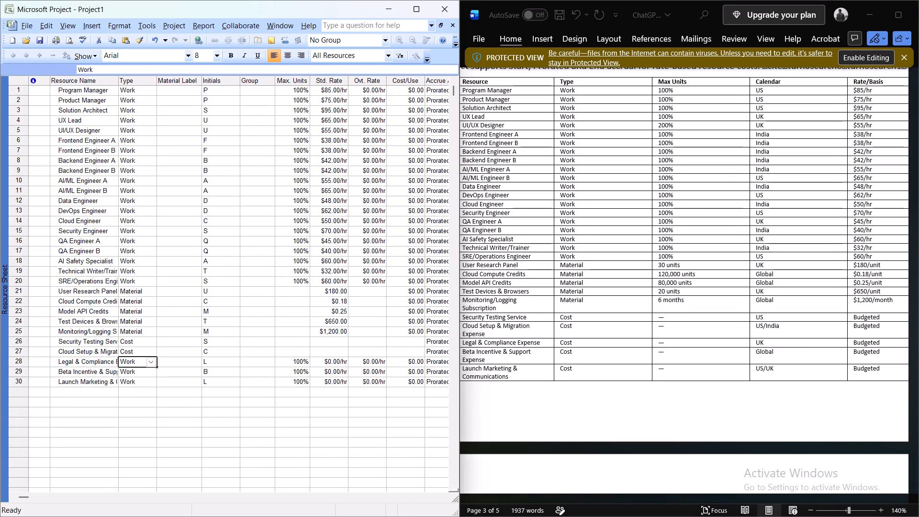
pyautogui.click(155, 362)
pyautogui.click(137, 385)
pyautogui.click(145, 370)
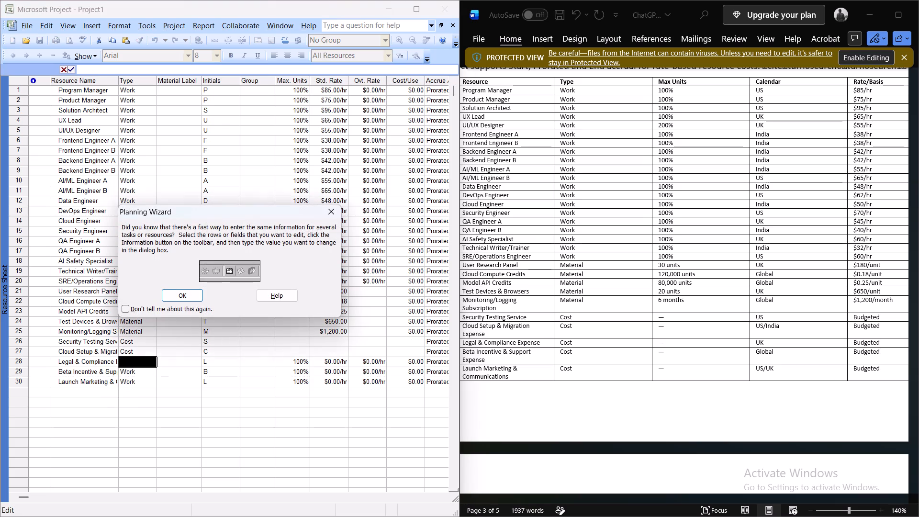
pyautogui.click(186, 292)
pyautogui.click(154, 368)
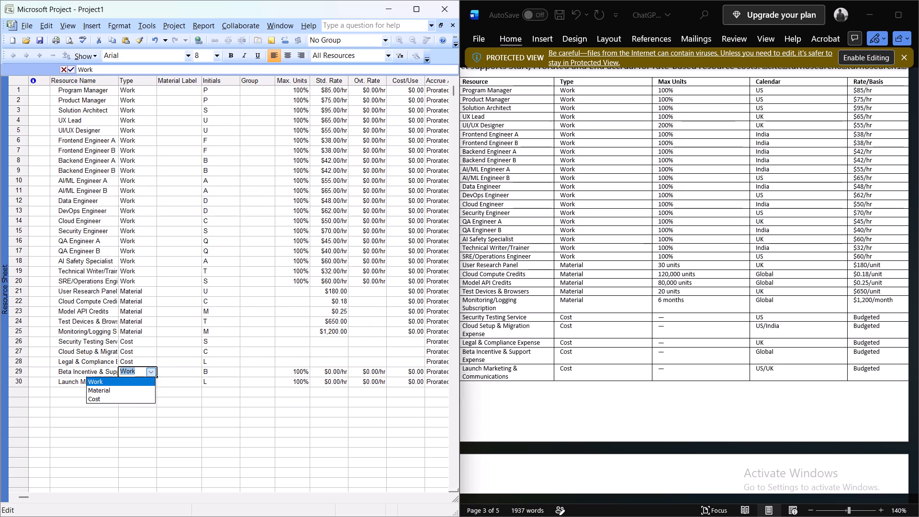
pyautogui.click(129, 394)
pyautogui.click(138, 387)
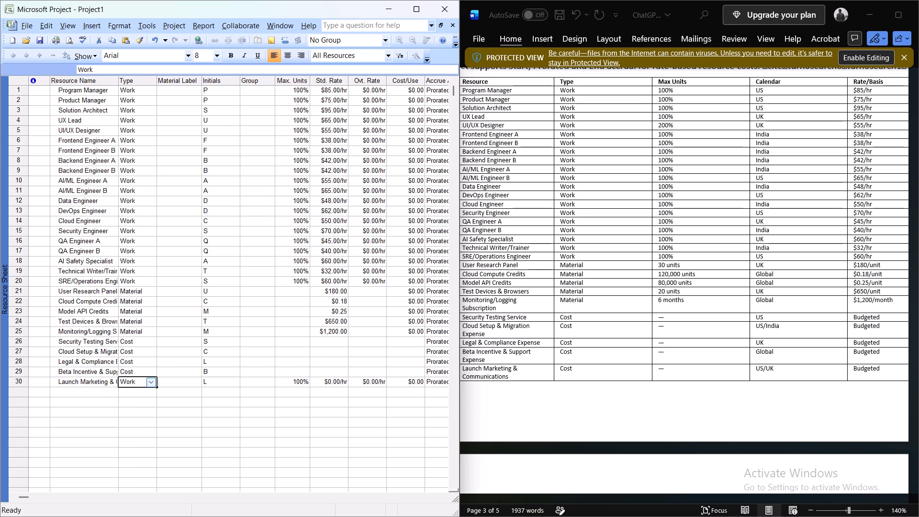
pyautogui.click(149, 383)
pyautogui.click(128, 407)
pyautogui.click(244, 405)
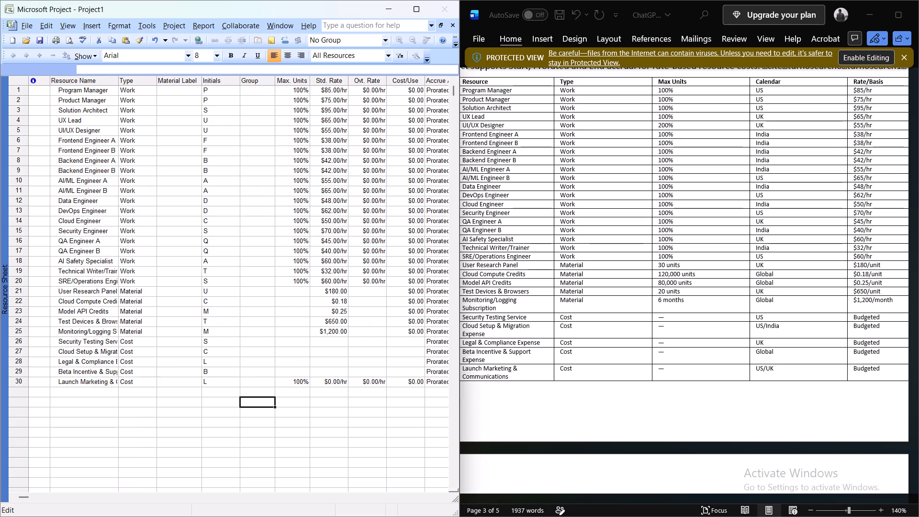
# Set the base calendar of the Program Manager, Product Manager and Solution Architect to US Calendar.
pyautogui.hscroll(-1, 343, 397)
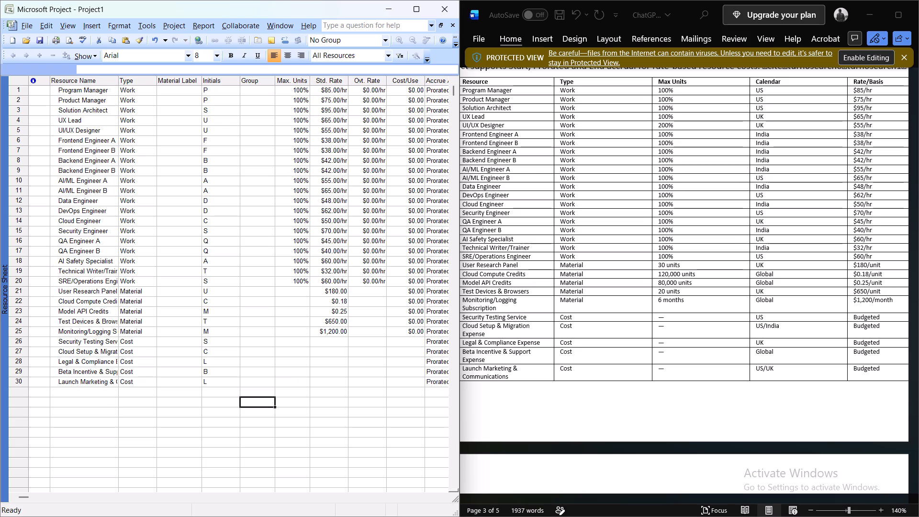
pyautogui.hscroll(-1, 343, 397)
pyautogui.hscroll(-1, 746, 153)
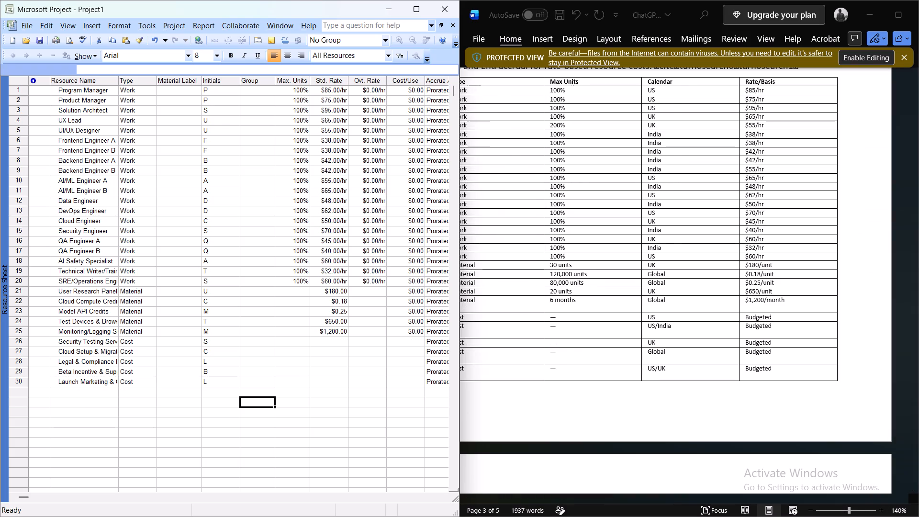
pyautogui.scroll(4, 396, 148)
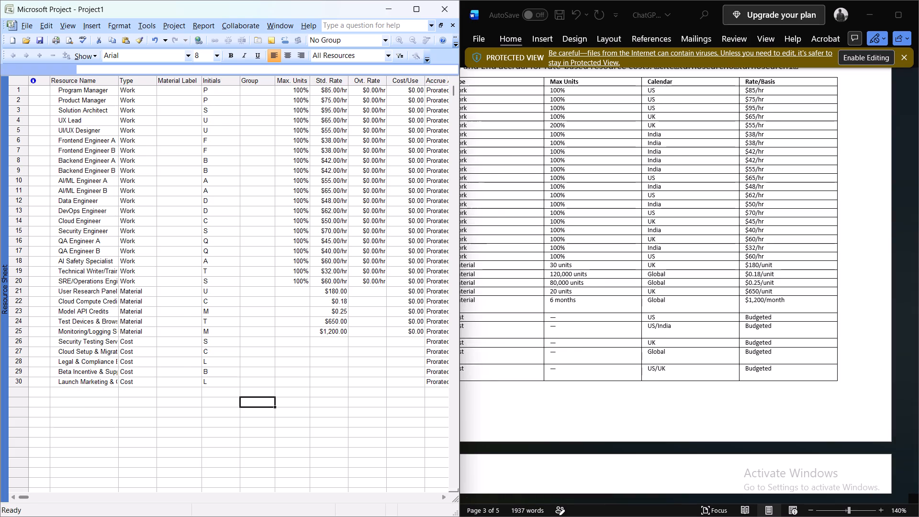
pyautogui.click(444, 495)
pyautogui.click(414, 236)
pyautogui.hscroll(-1, 414, 236)
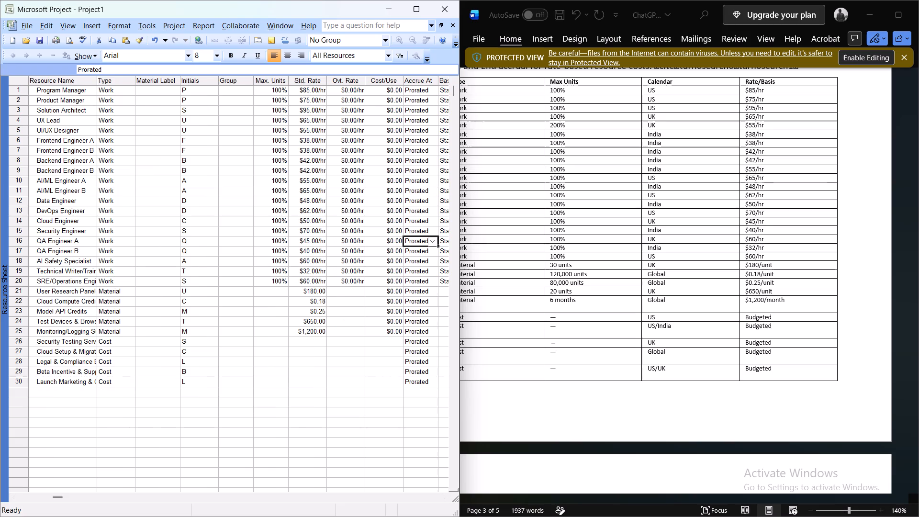
pyautogui.hscroll(-1, 414, 236)
pyautogui.click(383, 454)
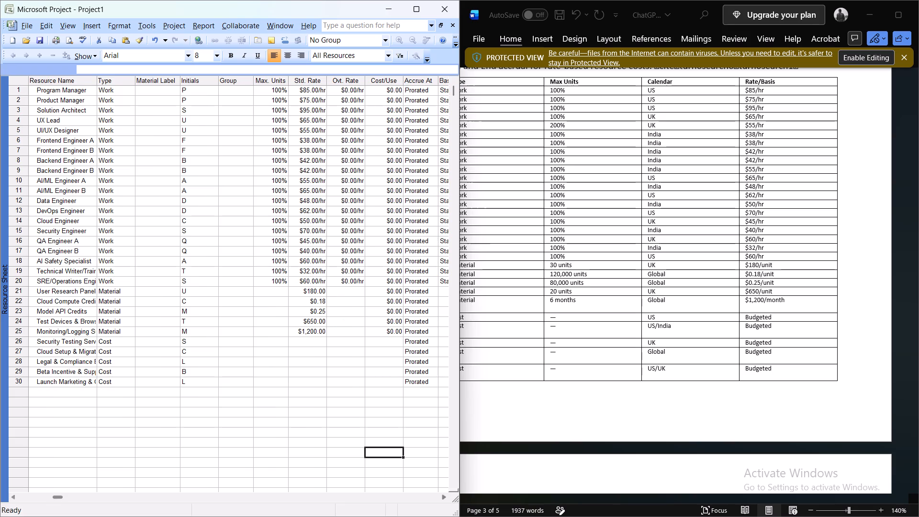
pyautogui.doubleClick(443, 498)
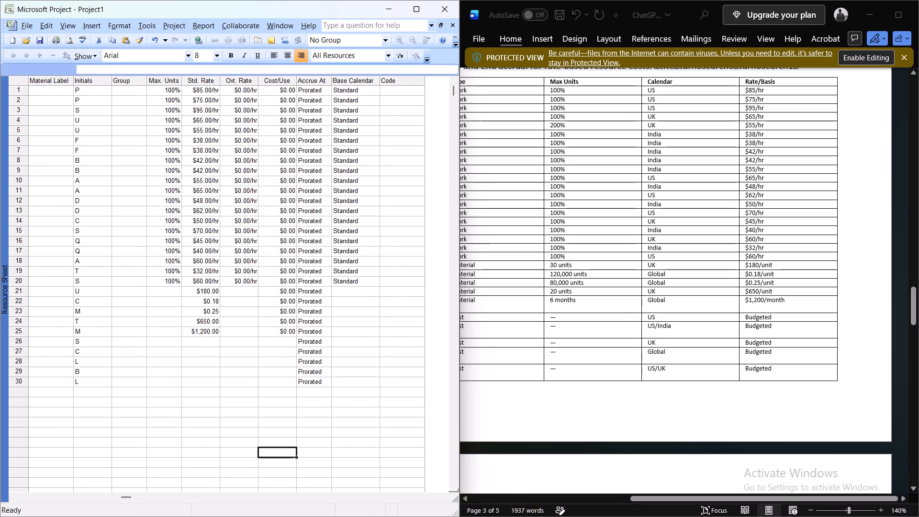
pyautogui.click(342, 90)
pyautogui.click(377, 89)
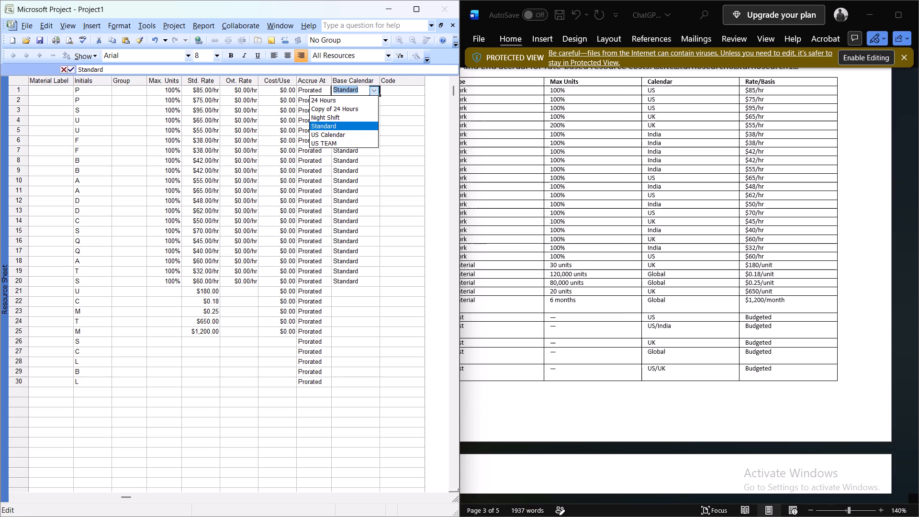
pyautogui.click(343, 134)
pyautogui.click(363, 104)
pyautogui.click(373, 103)
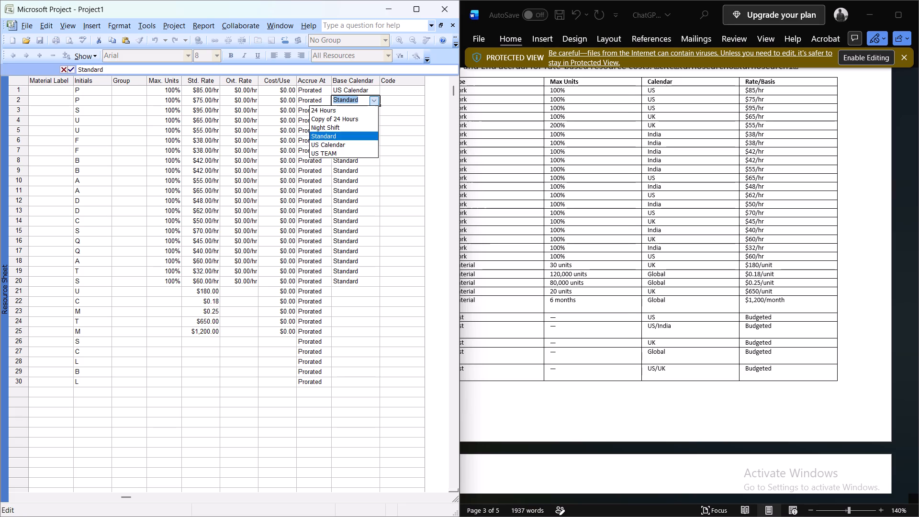
pyautogui.click(363, 144)
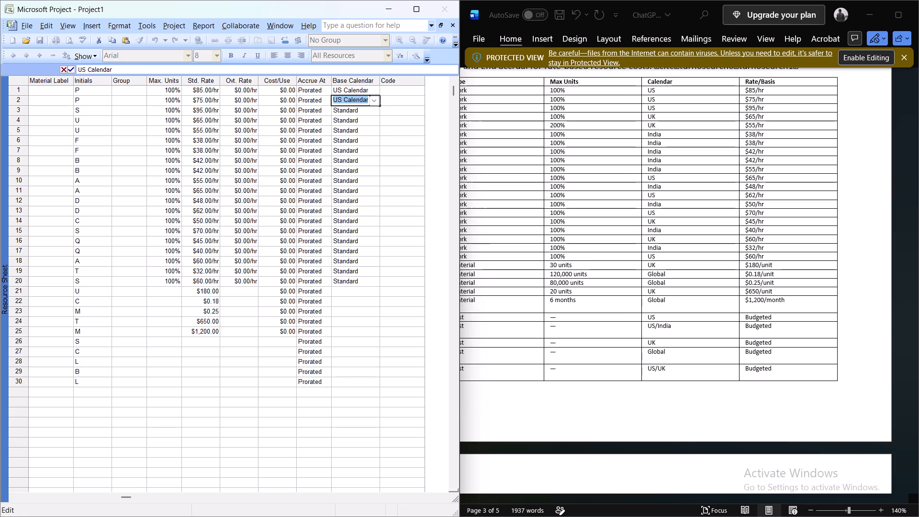
pyautogui.click(355, 106)
pyautogui.moveTo(372, 111); pyautogui.dragTo(344, 149)
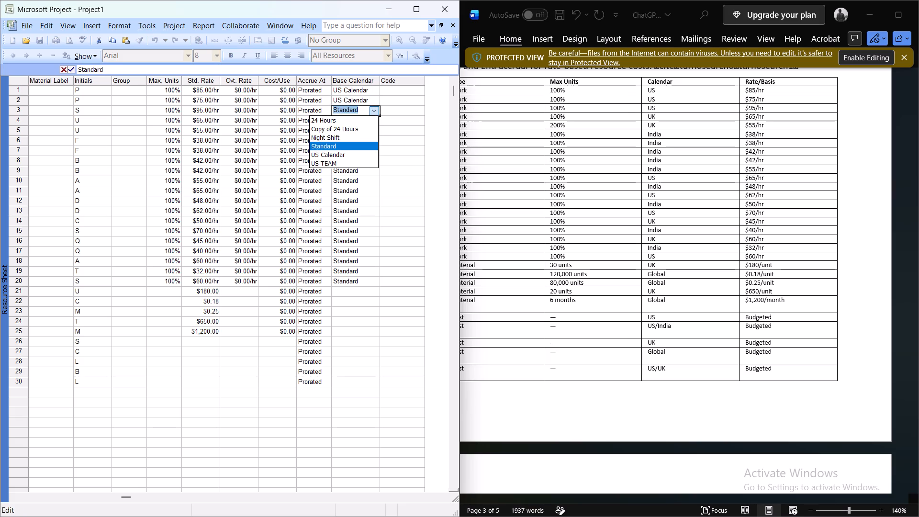
pyautogui.moveTo(344, 149); pyautogui.dragTo(341, 153)
pyautogui.click(341, 153)
pyautogui.click(349, 126)
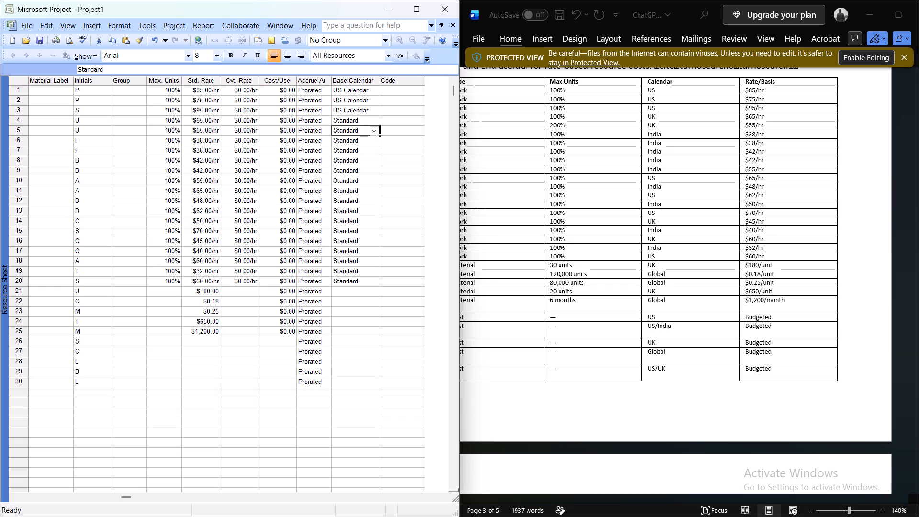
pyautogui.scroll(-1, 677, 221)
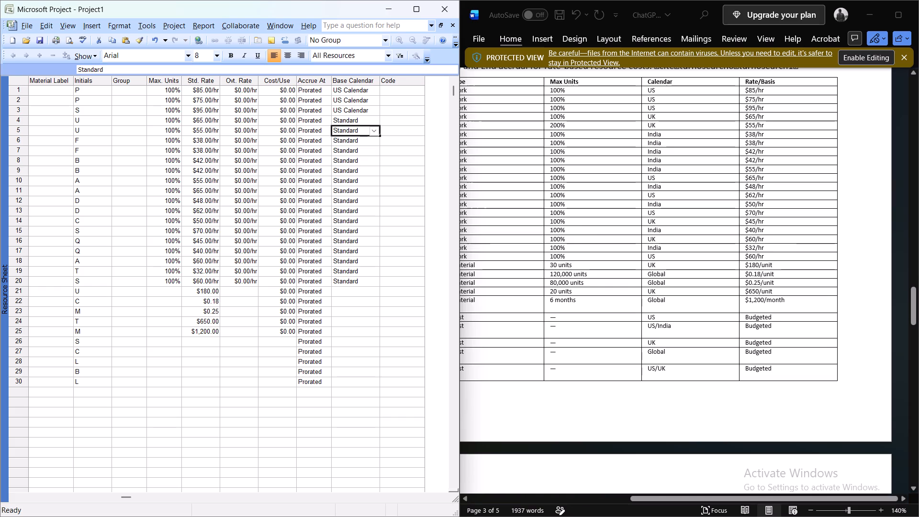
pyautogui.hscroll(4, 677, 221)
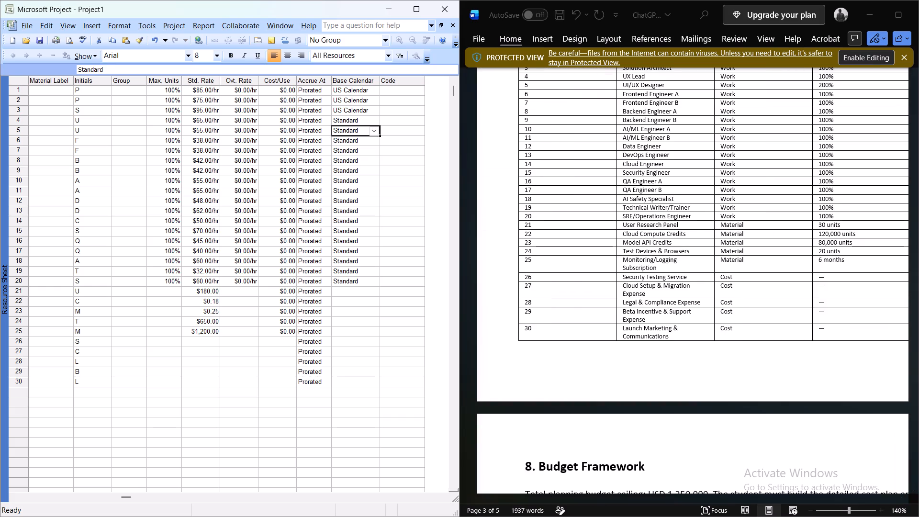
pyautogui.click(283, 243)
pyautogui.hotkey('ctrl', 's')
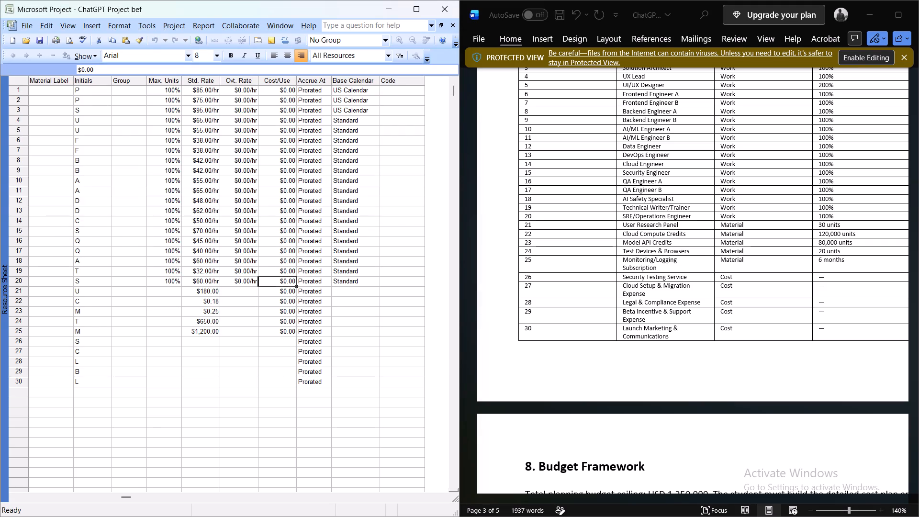
pyautogui.click(443, 14)
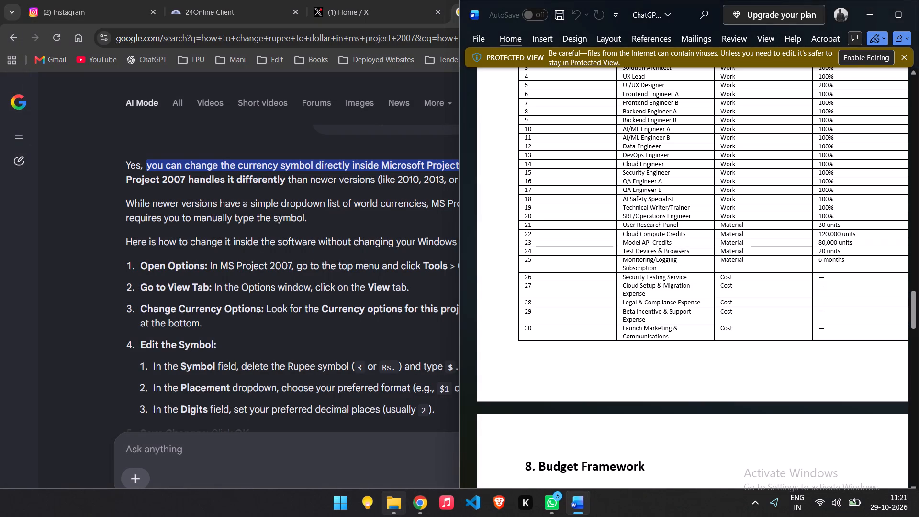
# Switch to Visual Studio Code, open myapp's admin.py and add "from models import Emp" below the existing import, followed by a new line.
pyautogui.click(395, 507)
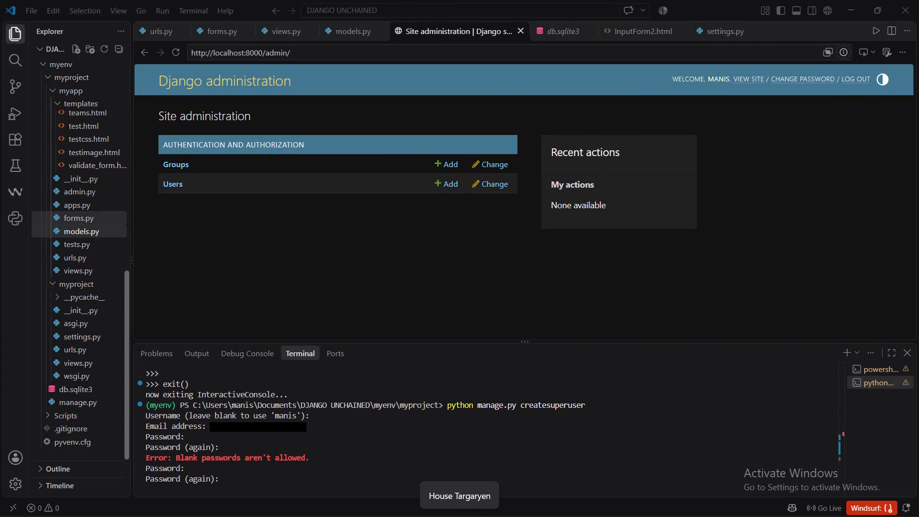
pyautogui.click(85, 194)
pyautogui.click(277, 165)
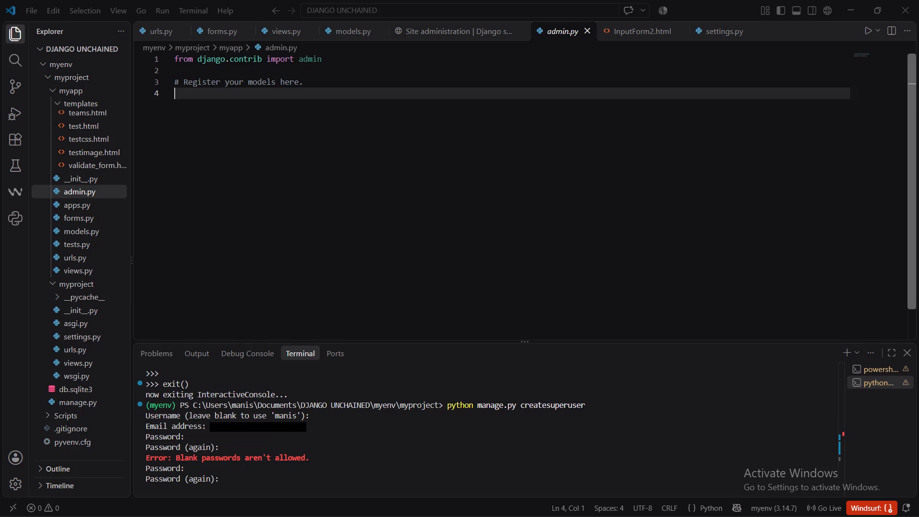
pyautogui.press('Up')
pyautogui.press('Up')
pyautogui.write('from models')
pyautogui.press('space')
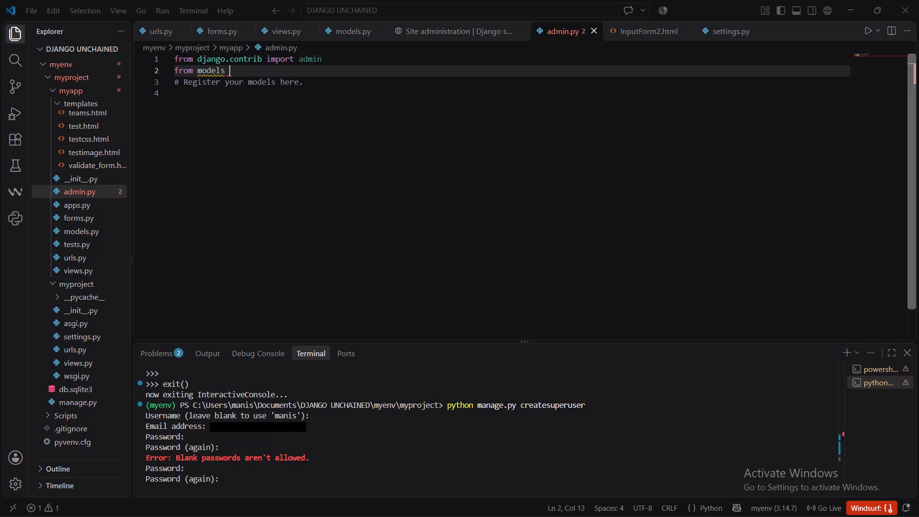
pyautogui.write('impost')
pyautogui.press('BackSpace')
pyautogui.press('BackSpace')
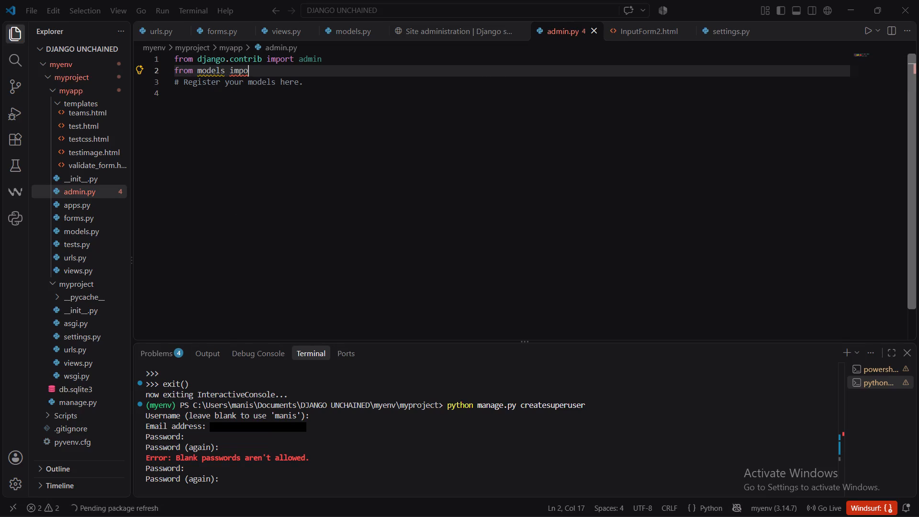
pyautogui.write('rt')
pyautogui.press('space')
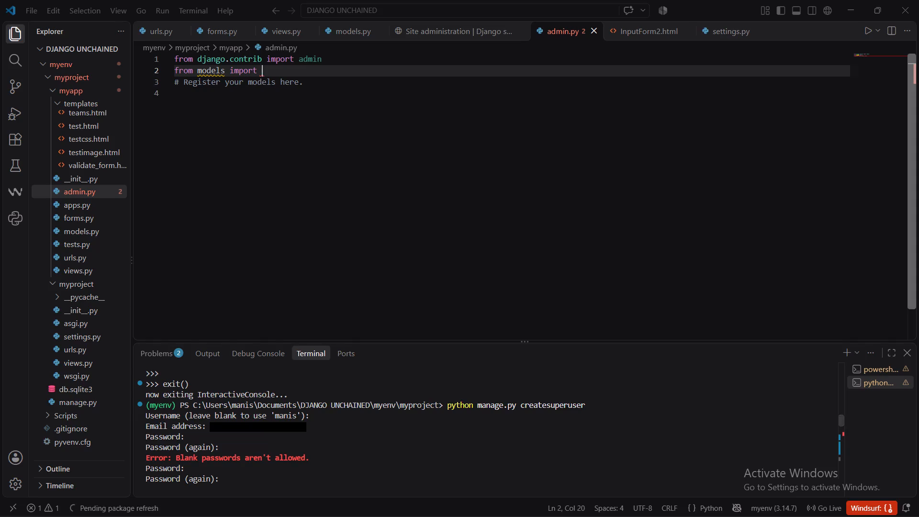
pyautogui.write('Emo')
pyautogui.press('Return')
pyautogui.press('BackSpace')
pyautogui.press('BackSpace')
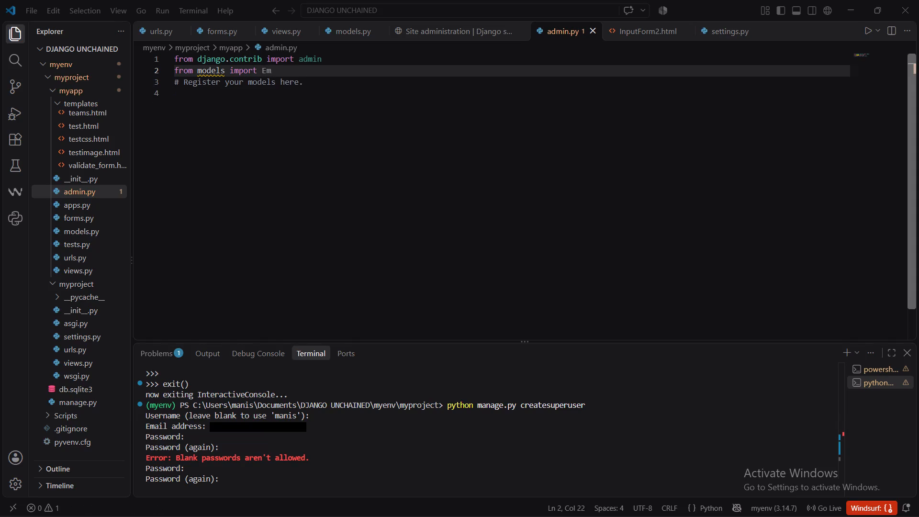
pyautogui.press('p')
pyautogui.press('Return')
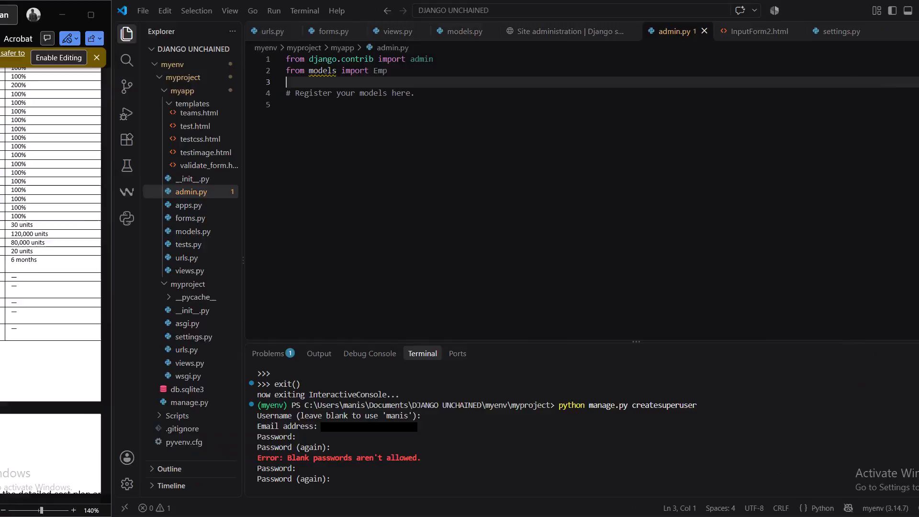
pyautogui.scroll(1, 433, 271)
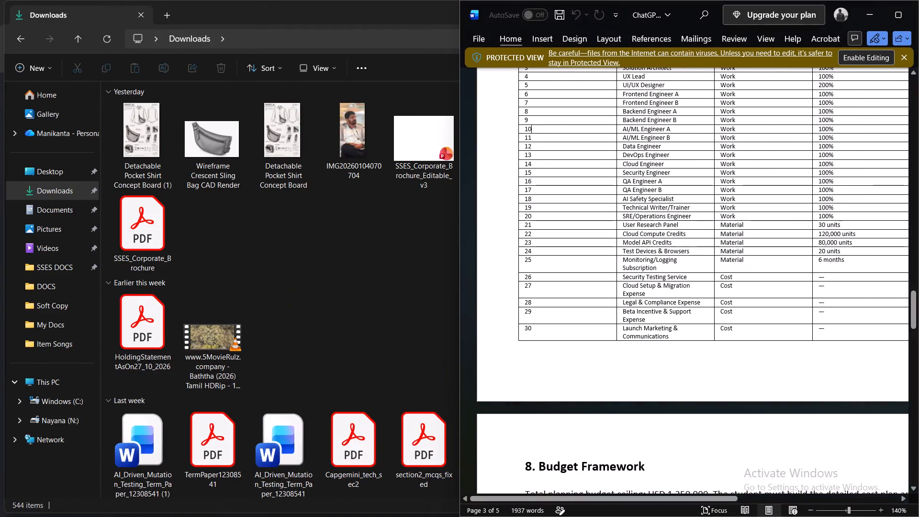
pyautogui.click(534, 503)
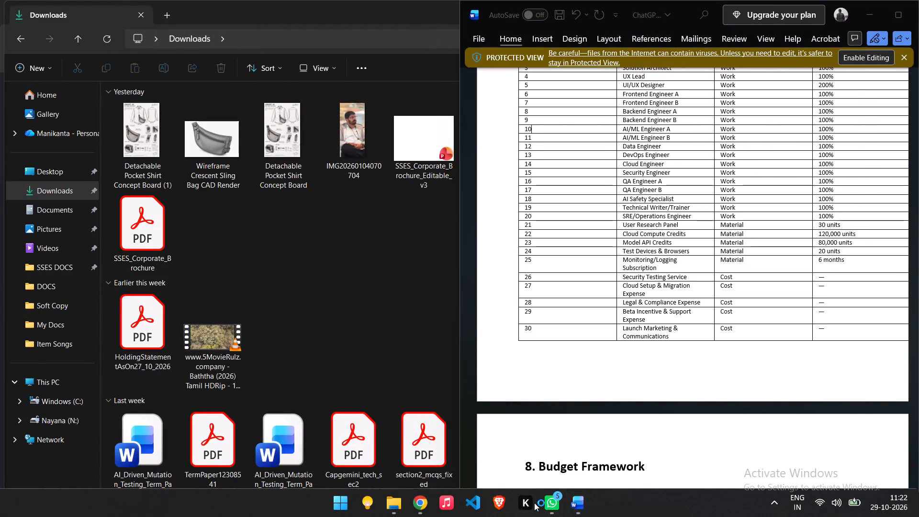
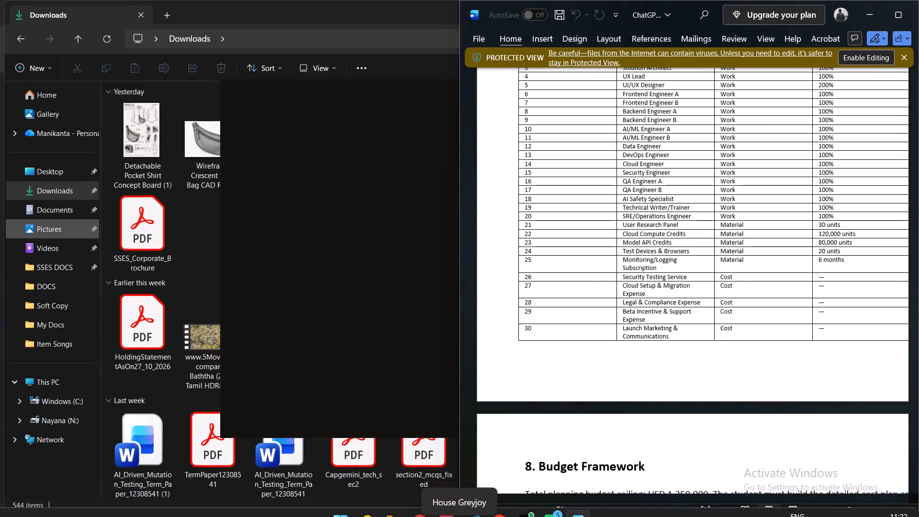
# Open the existing ChatGPT Project plan from the Documents folder in Microsoft Project.
pyautogui.click(60, 218)
pyautogui.scroll(-10, 207, 314)
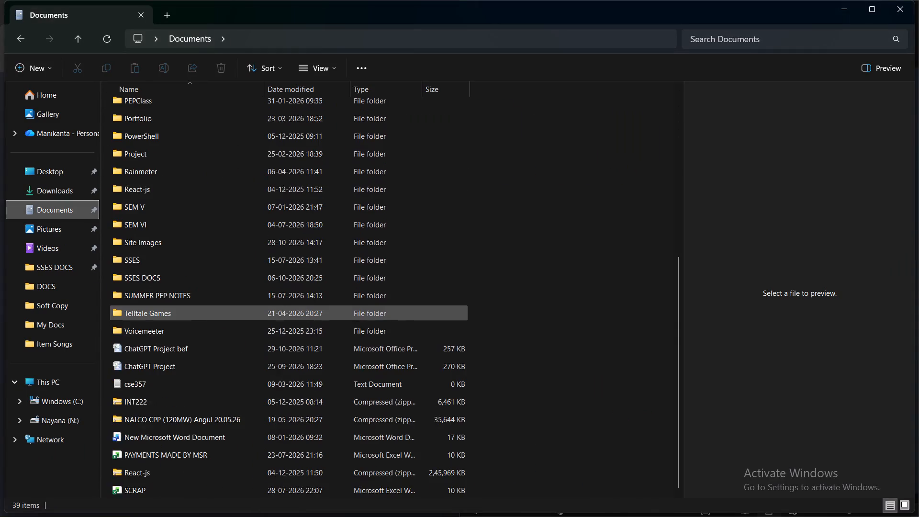
pyautogui.click(204, 342)
pyautogui.press('Return')
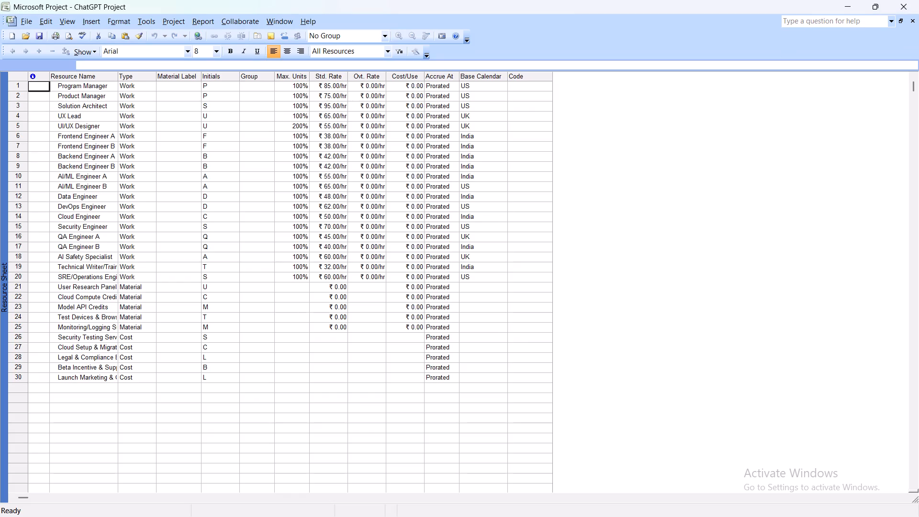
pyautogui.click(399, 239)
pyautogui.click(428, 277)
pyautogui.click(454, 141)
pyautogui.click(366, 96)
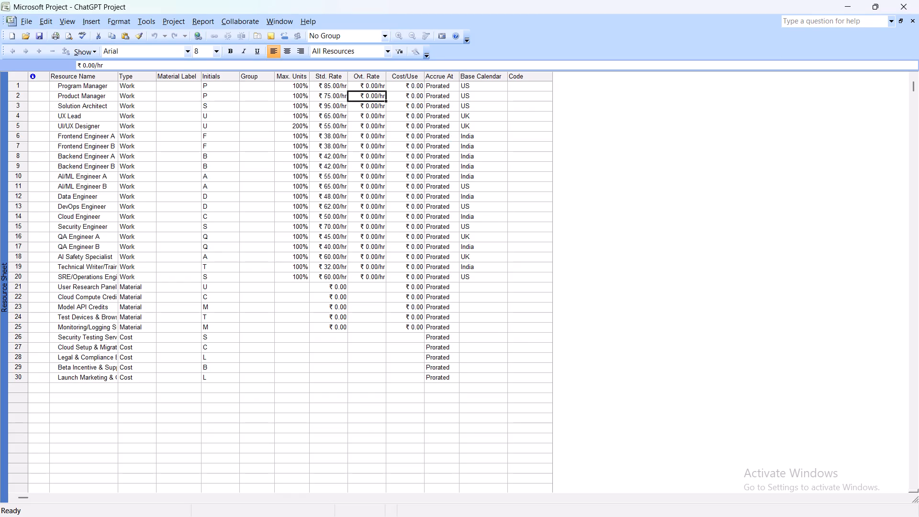
# Change the currency of the ChatGPT Project plan to USD in the project options.
pyautogui.click(61, 20)
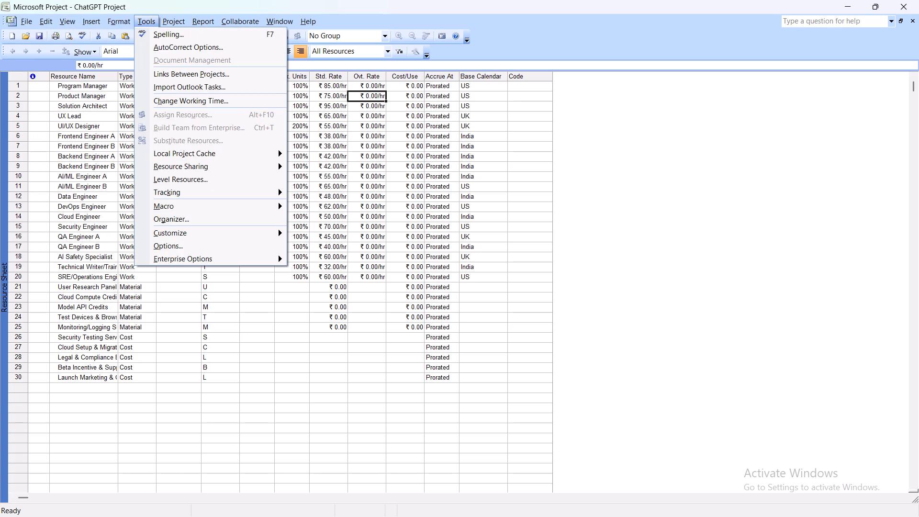
pyautogui.click(184, 249)
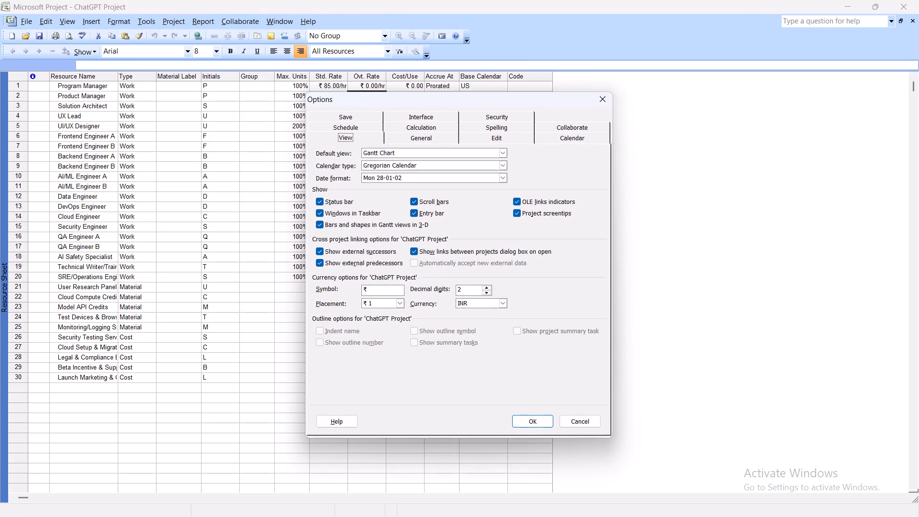
pyautogui.click(482, 309)
pyautogui.click(501, 305)
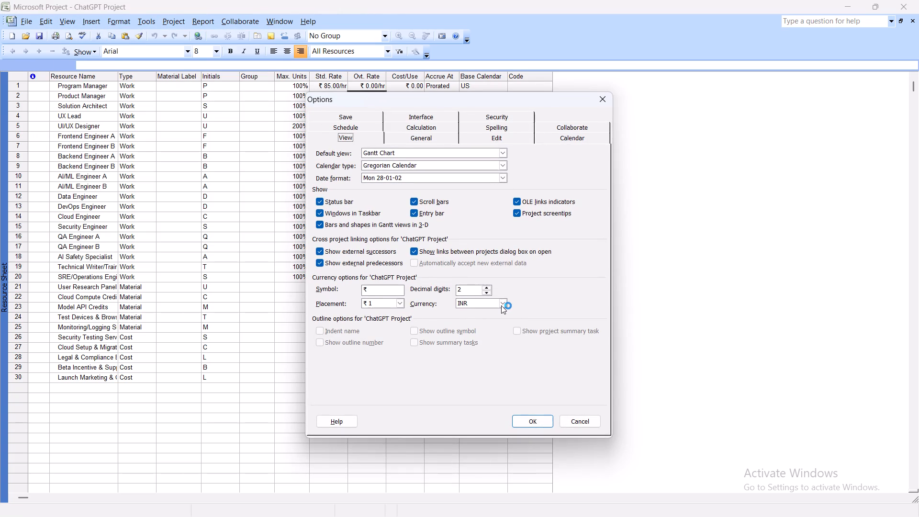
pyautogui.click(508, 304)
pyautogui.click(506, 304)
pyautogui.click(506, 304)
pyautogui.click(506, 304)
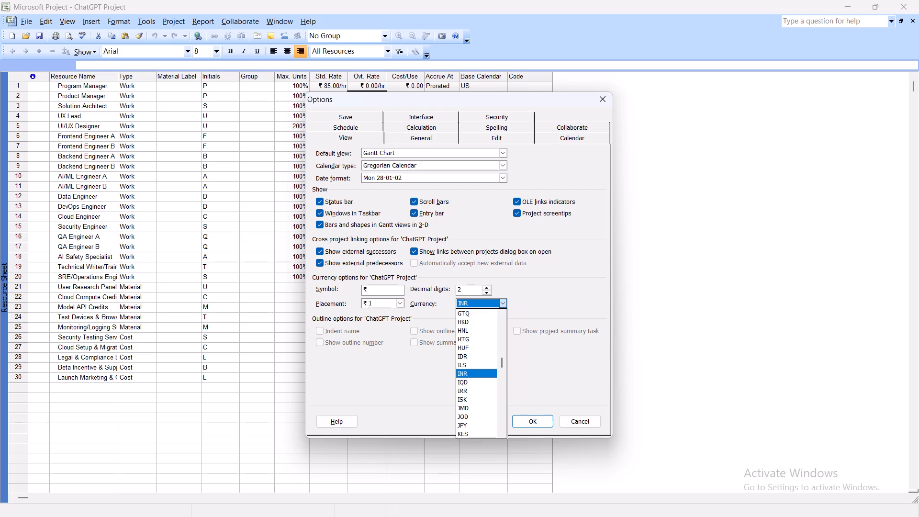
pyautogui.moveTo(502, 362); pyautogui.dragTo(497, 428)
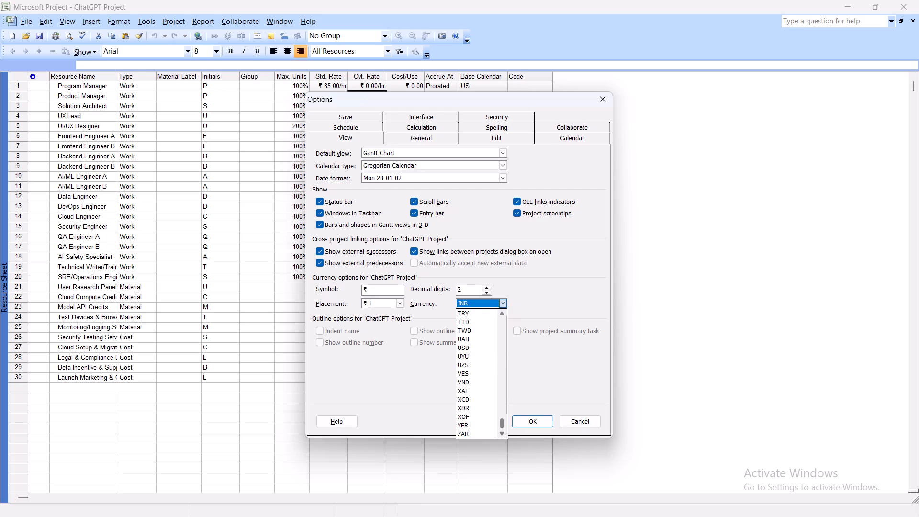
pyautogui.click(471, 348)
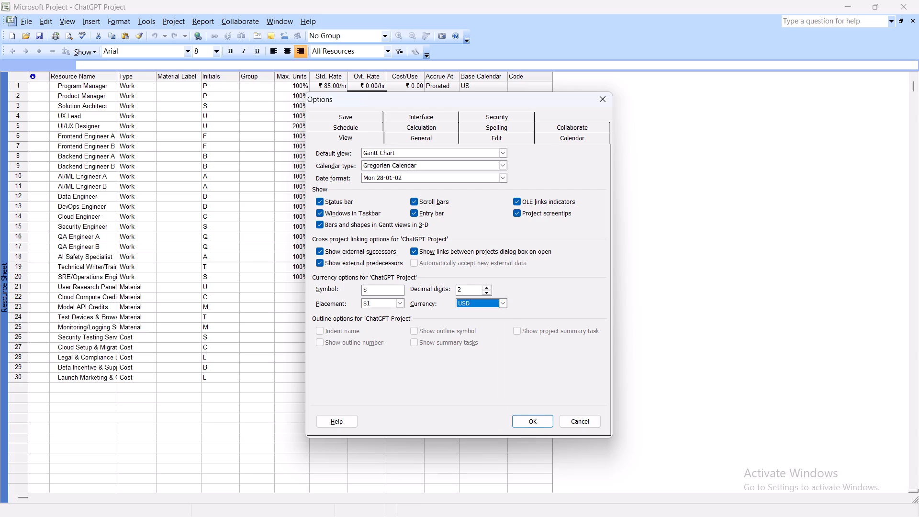
pyautogui.click(530, 422)
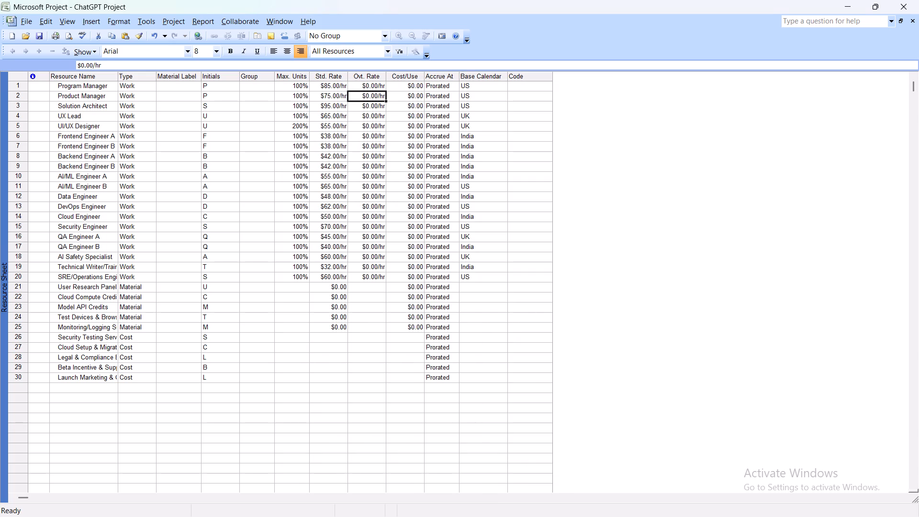
# Place the project's resource sheet side by side with the Word brief.
pyautogui.click(363, 196)
pyautogui.click(318, 176)
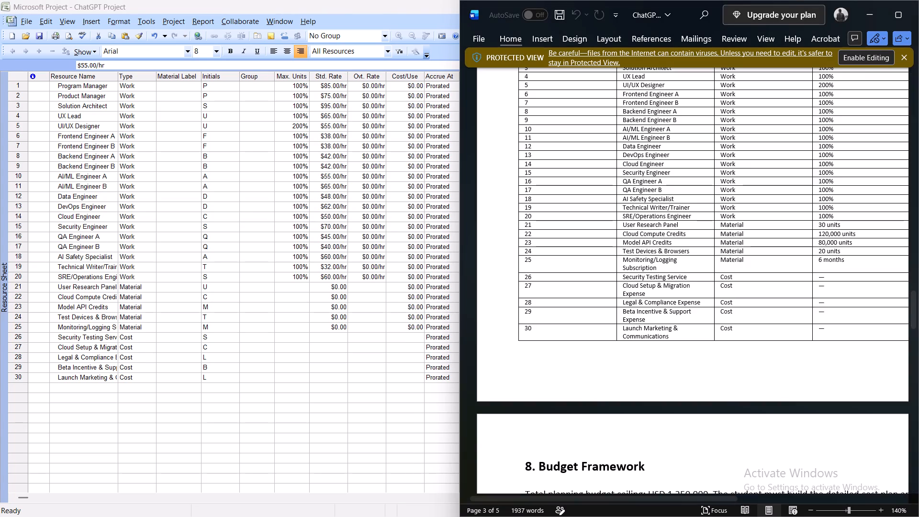
pyautogui.click(318, 164)
pyautogui.press('super+Left')
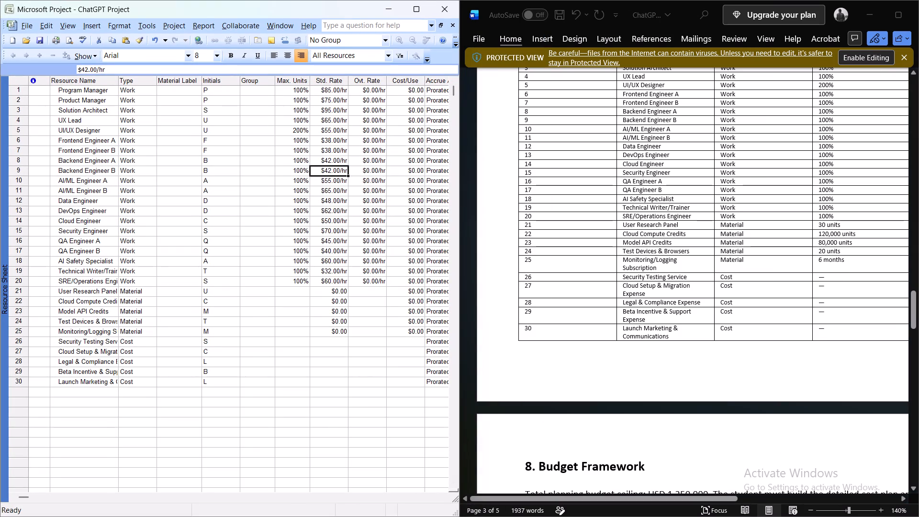
# Set the standard rate of the User Research Panel material to $180, following the brief's Resource Pool table.
pyautogui.scroll(2, 808, 246)
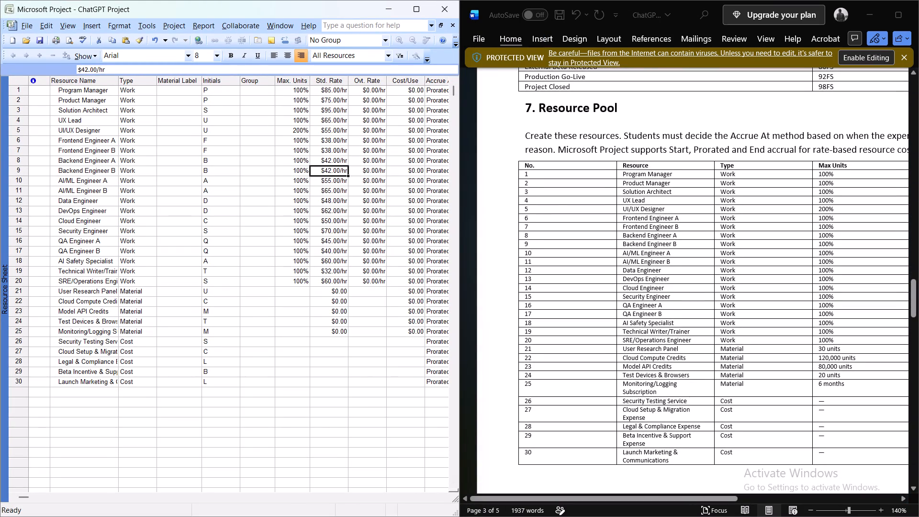
pyautogui.scroll(1, 808, 246)
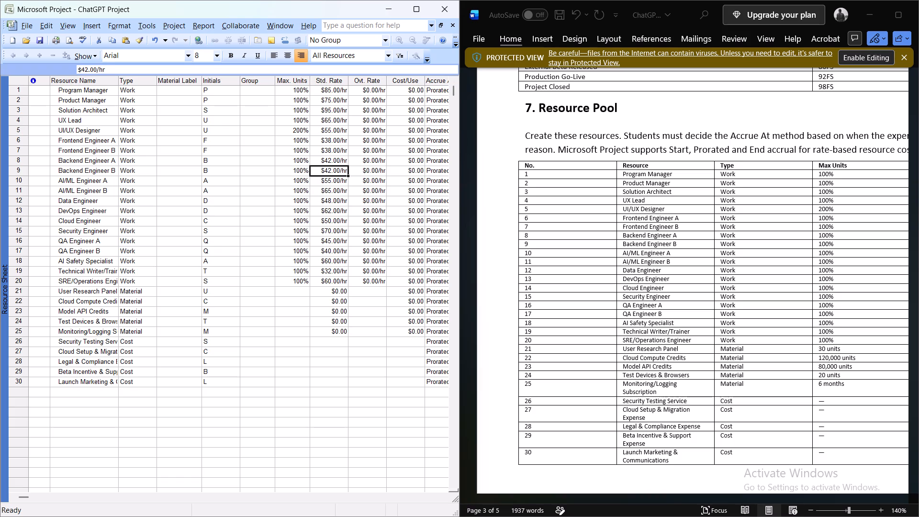
pyautogui.click(355, 292)
pyautogui.press('Up')
pyautogui.press('Left')
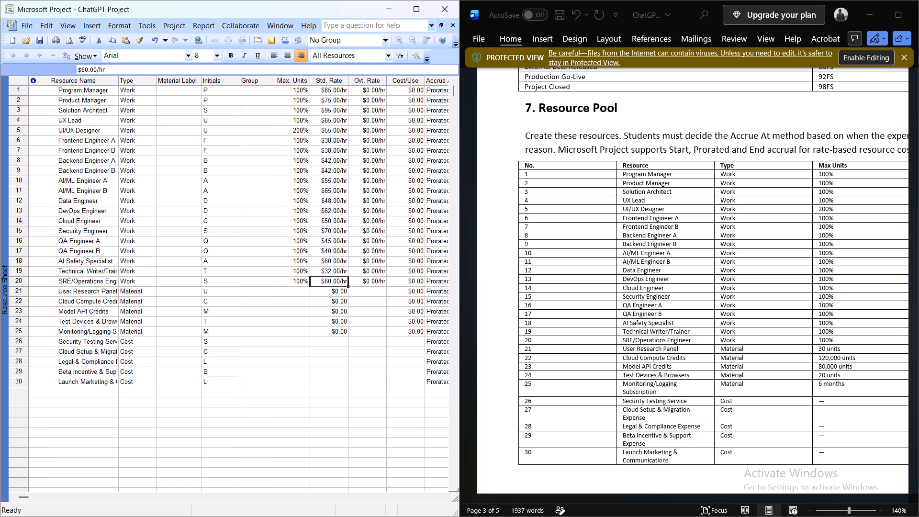
pyautogui.press('Up')
pyautogui.press('Down')
pyautogui.press('Down')
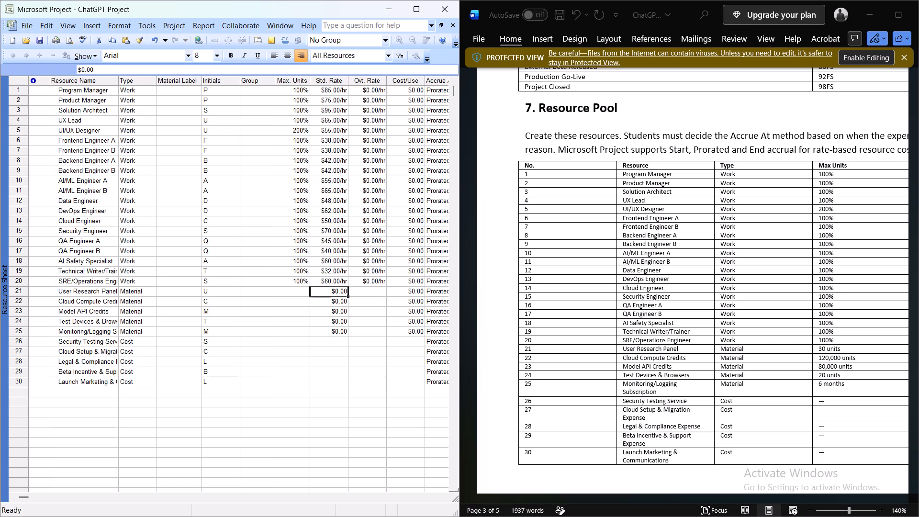
pyautogui.hscroll(-2, 753, 377)
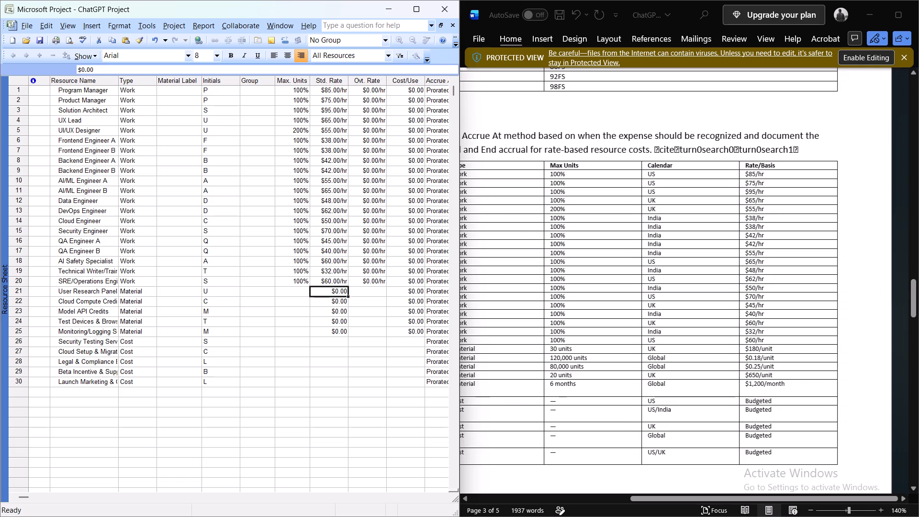
pyautogui.write('180')
pyautogui.press('Return')
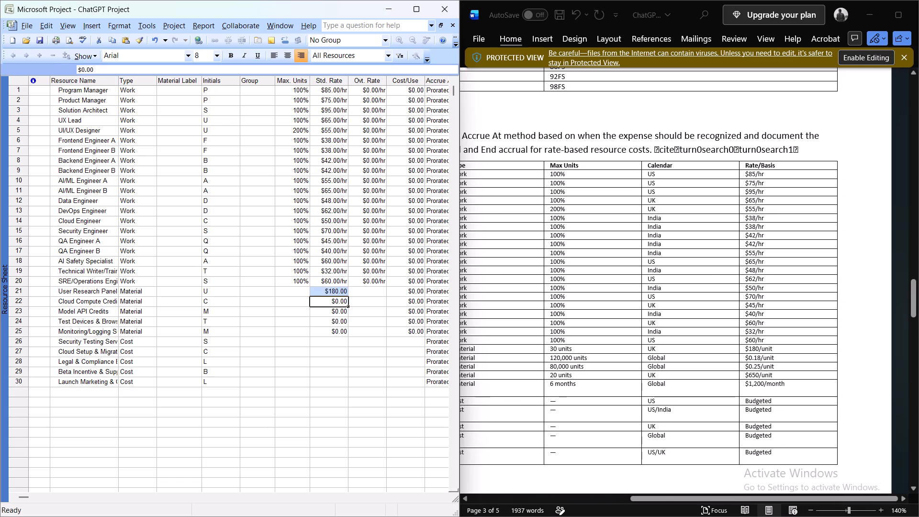
# Set the standard rates of Cloud Compute Credits to 0.18, Model API Credits to 0.25, Test Devices & Browsers to 650 and Monitoring/Logging Subscription to 1200.
pyautogui.write('0.18')
pyautogui.press('Return')
pyautogui.write('0.25')
pyautogui.press('Return')
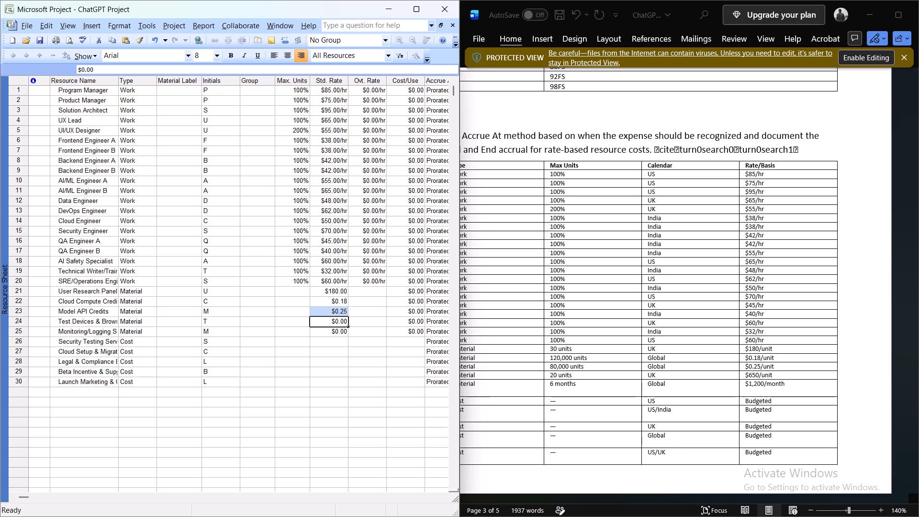
pyautogui.write('650')
pyautogui.press('Return')
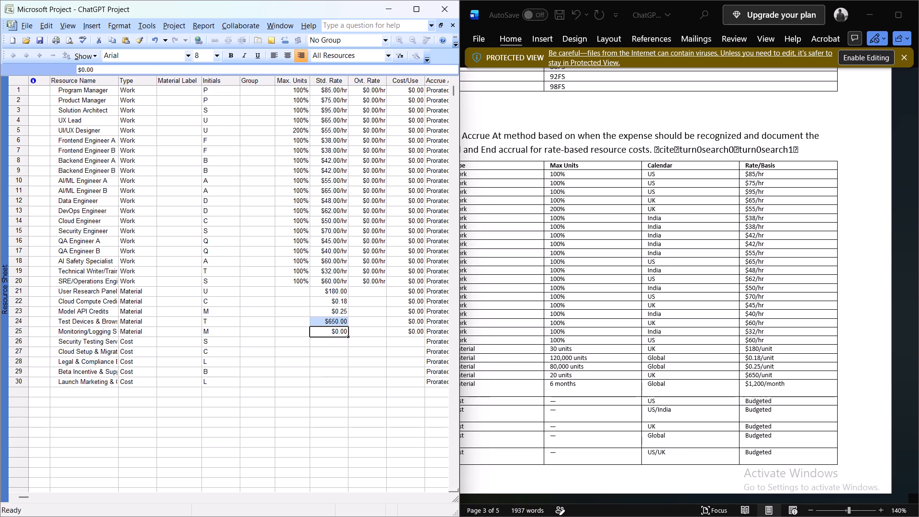
pyautogui.write('1200')
pyautogui.press('Return')
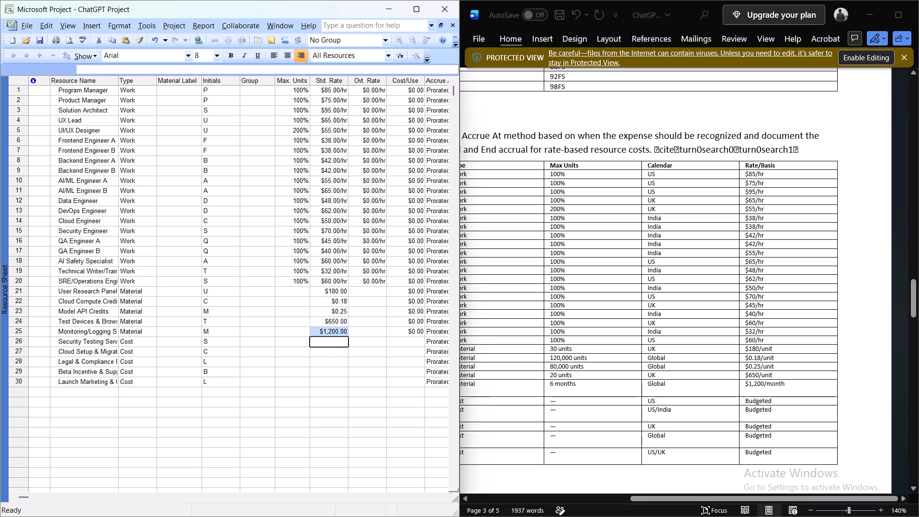
# Compare the material and cost resources in the resource sheet with the max units, calendars and rates in the brief's Resource Pool table.
pyautogui.hscroll(3, 683, 367)
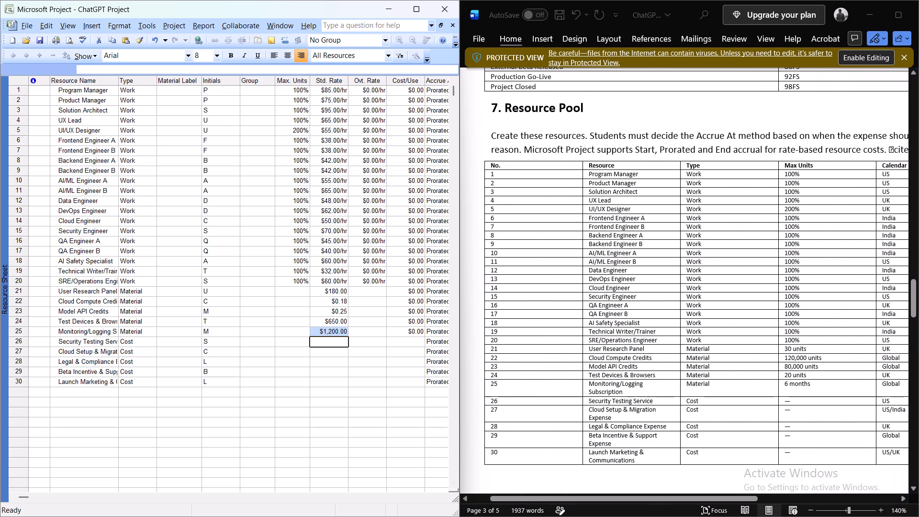
pyautogui.hscroll(-1, 683, 367)
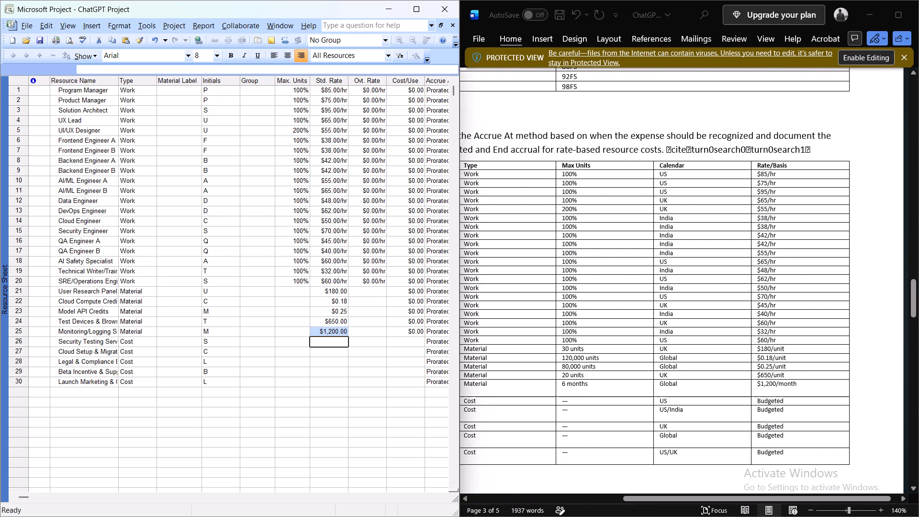
pyautogui.hscroll(-1, 683, 367)
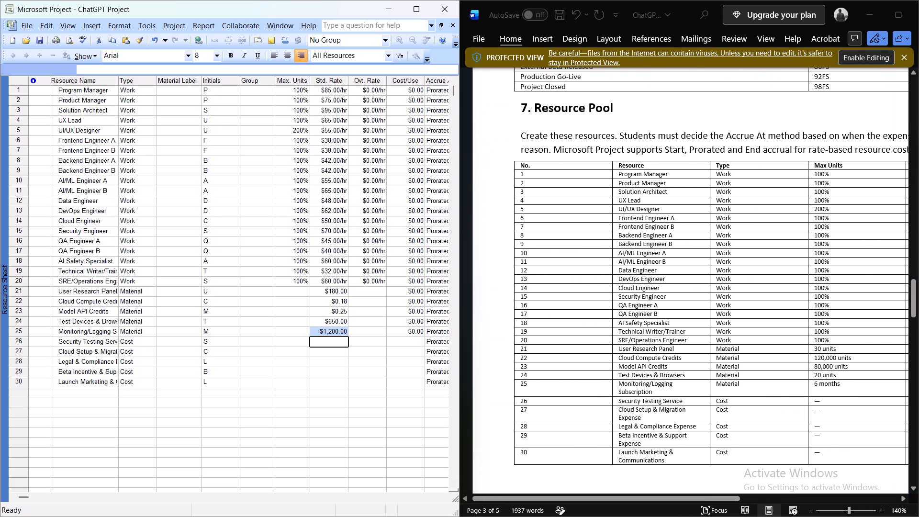
pyautogui.hscroll(-1, 683, 367)
pyautogui.press('Up')
pyautogui.press('Down')
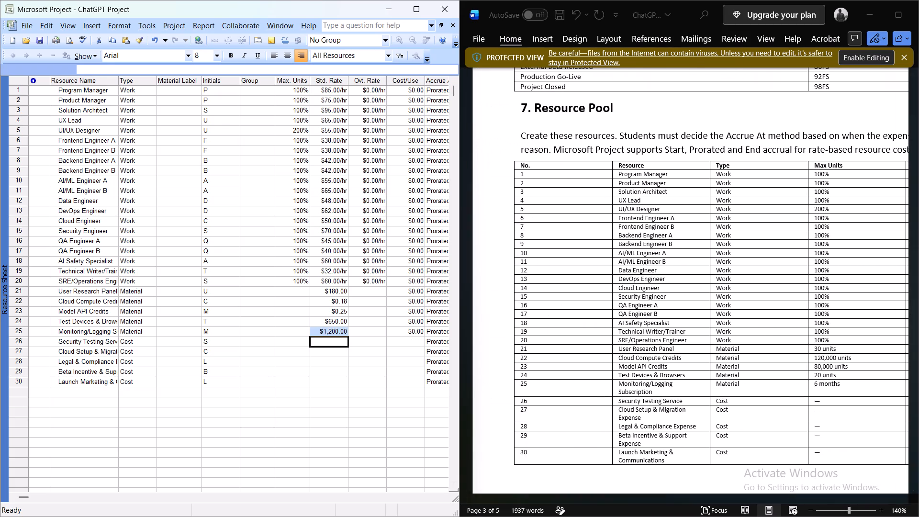
pyautogui.hscroll(-3, 802, 365)
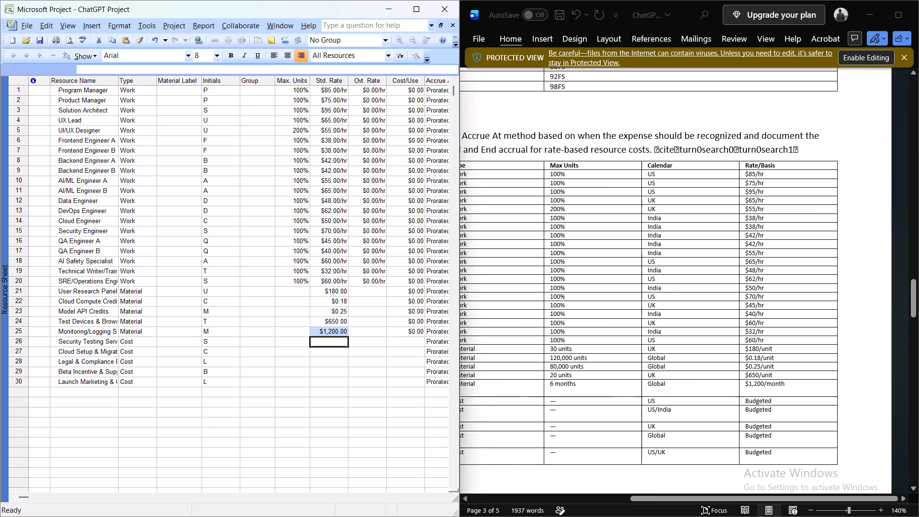
pyautogui.press('Return')
pyautogui.press('Right')
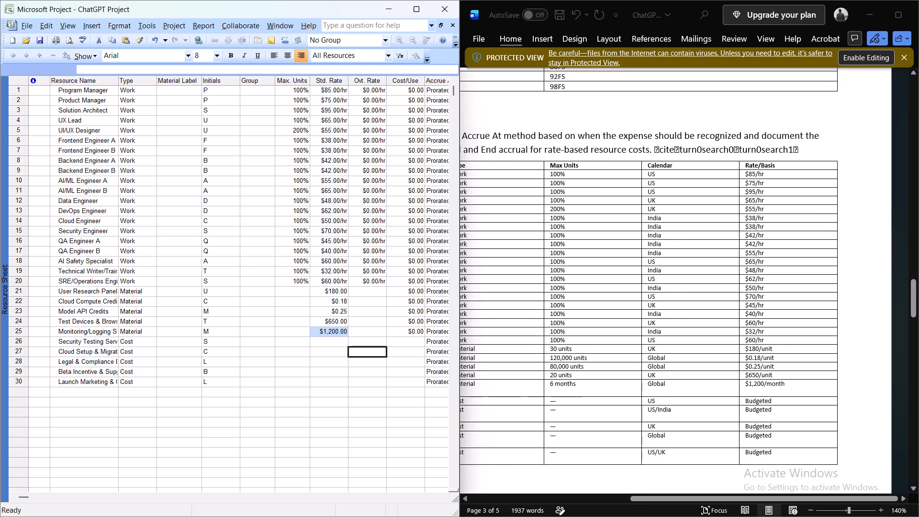
pyautogui.click(337, 303)
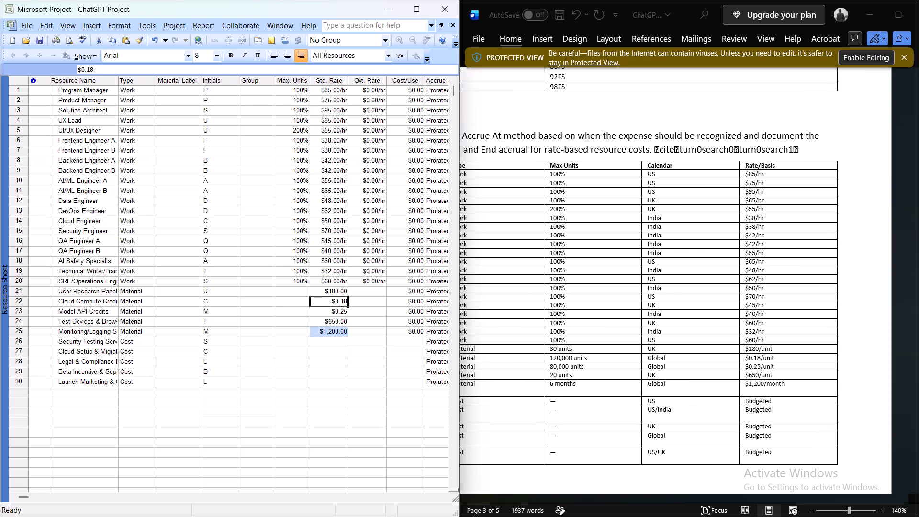
pyautogui.doubleClick(279, 311)
pyautogui.click(350, 377)
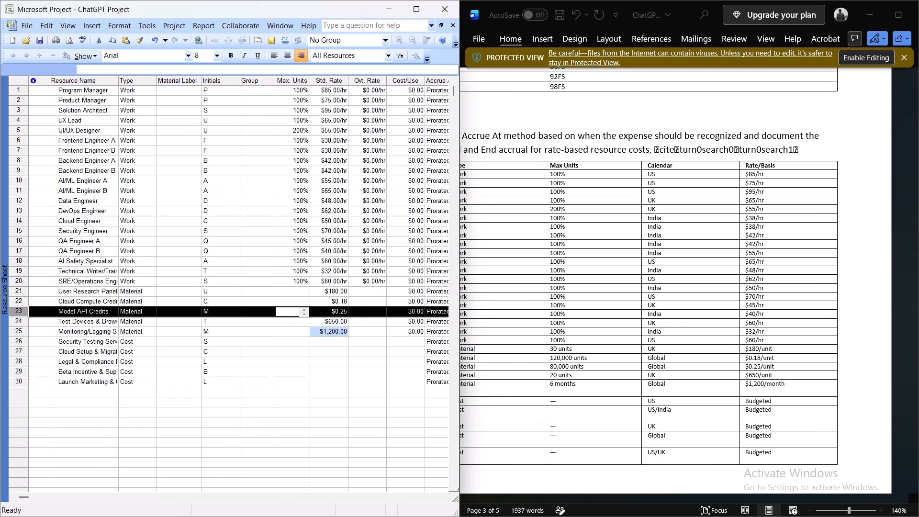
pyautogui.click(311, 376)
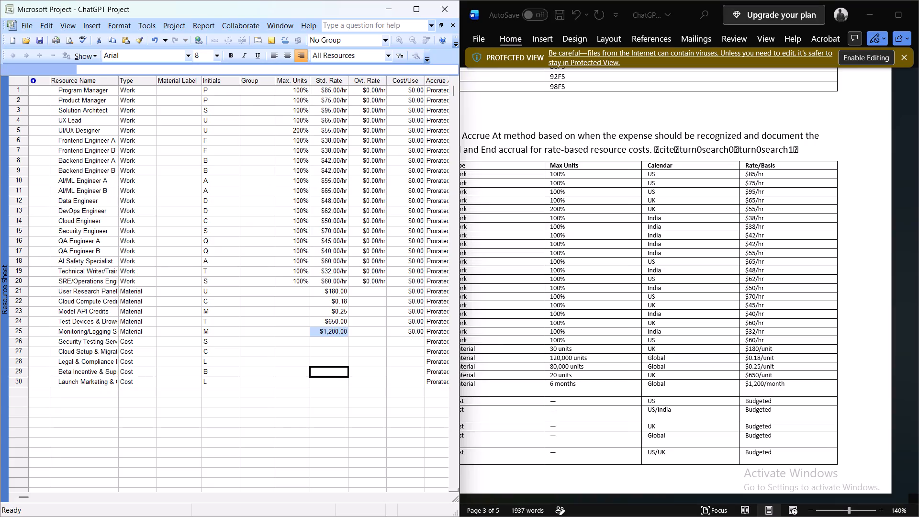
# Review the brief's WBS task table with durations and predecessors, and its Milestones table.
pyautogui.scroll(12, 102, 302)
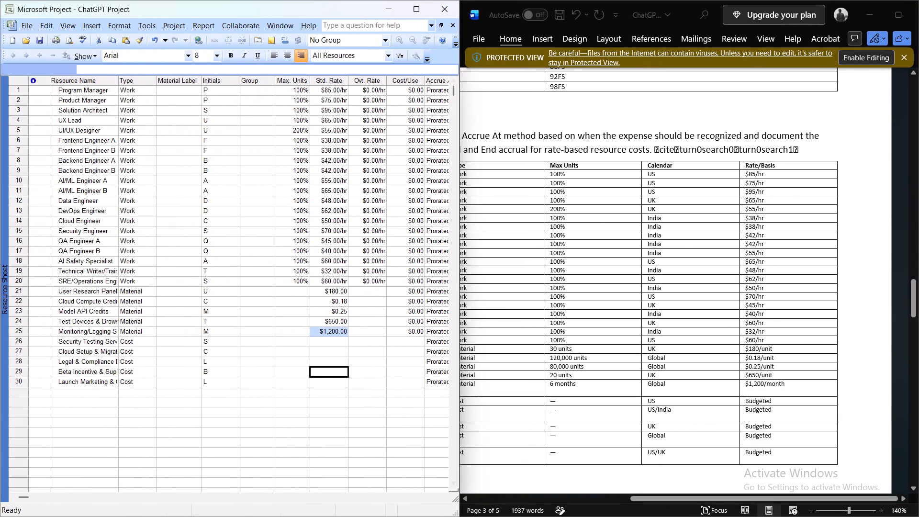
pyautogui.hscroll(2, 531, 168)
pyautogui.scroll(2, 531, 168)
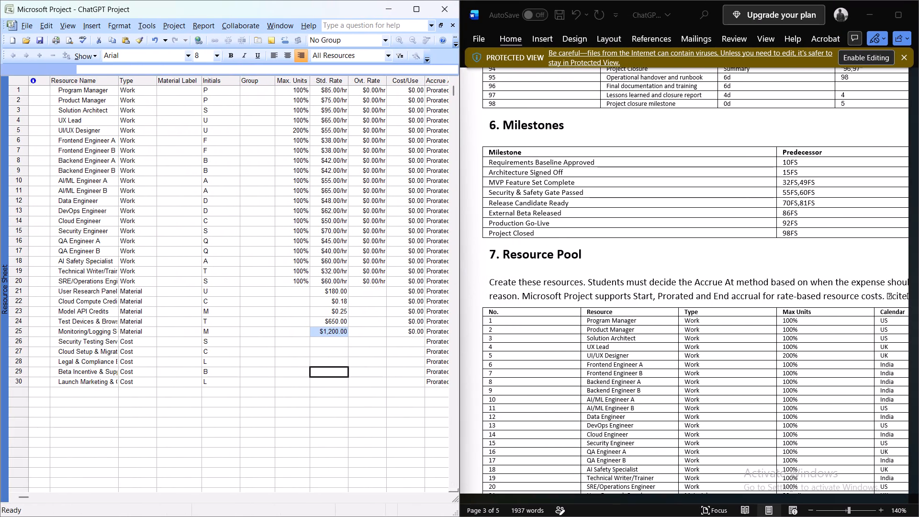
pyautogui.scroll(1, 112, 226)
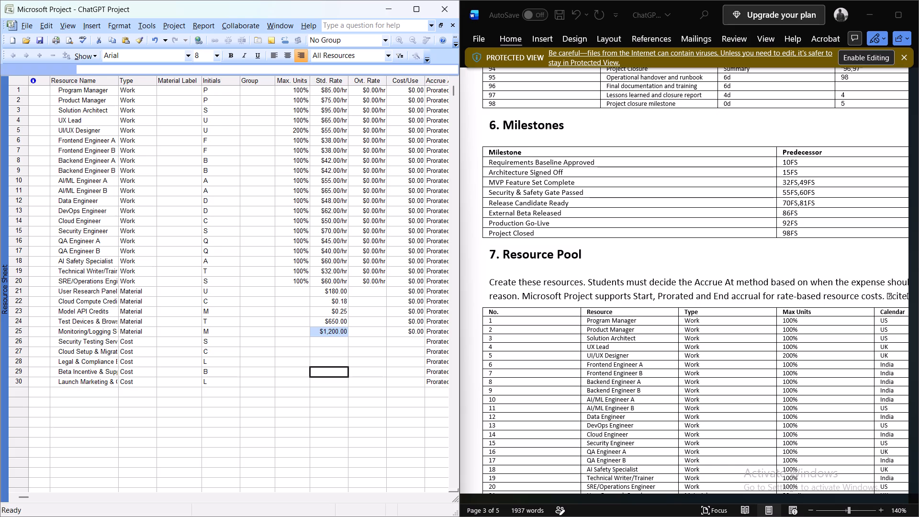
pyautogui.scroll(4, 98, 184)
pyautogui.scroll(2, 548, 236)
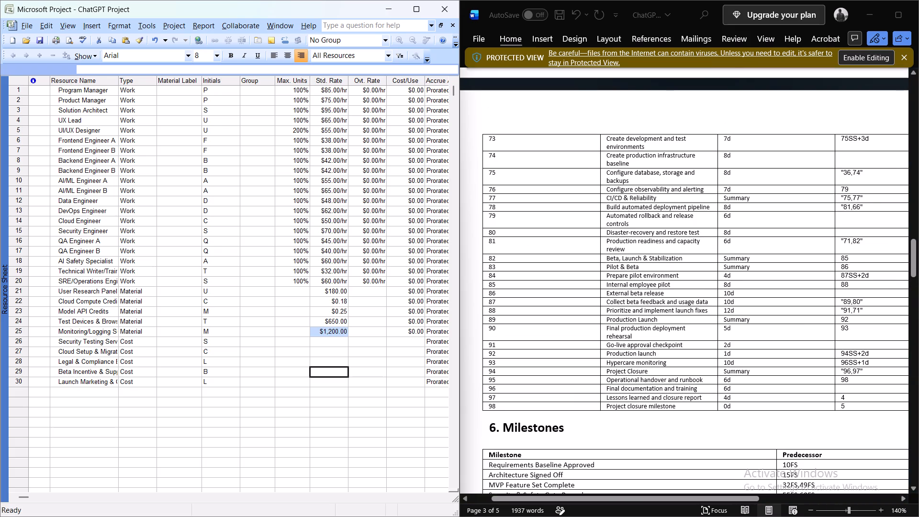
pyautogui.scroll(3, 539, 210)
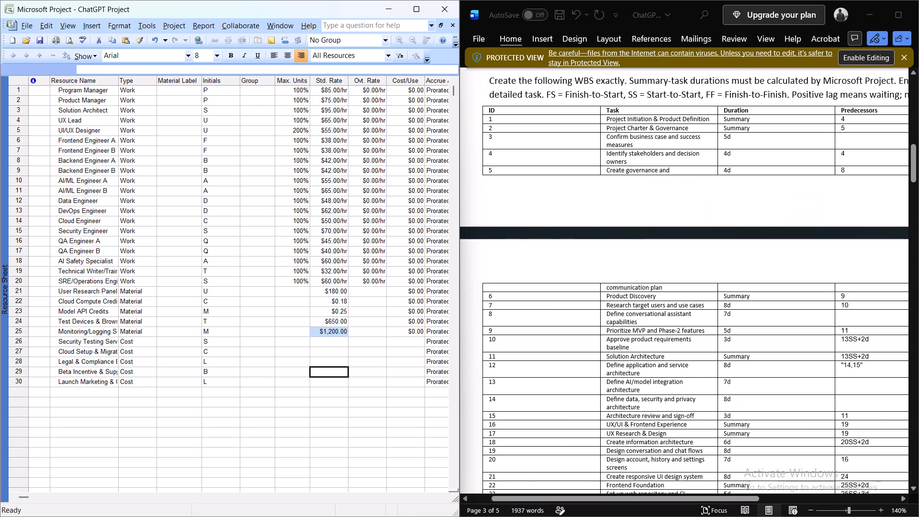
pyautogui.scroll(2, 539, 210)
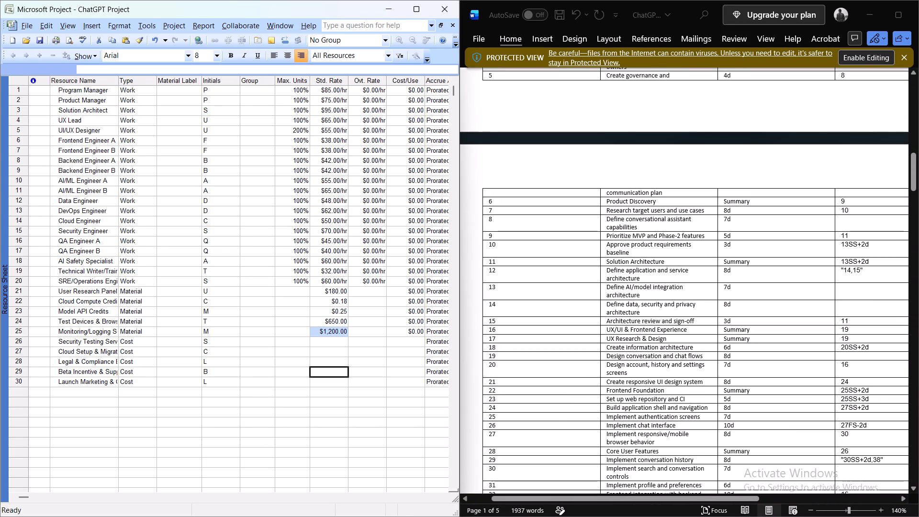
pyautogui.click(632, 251)
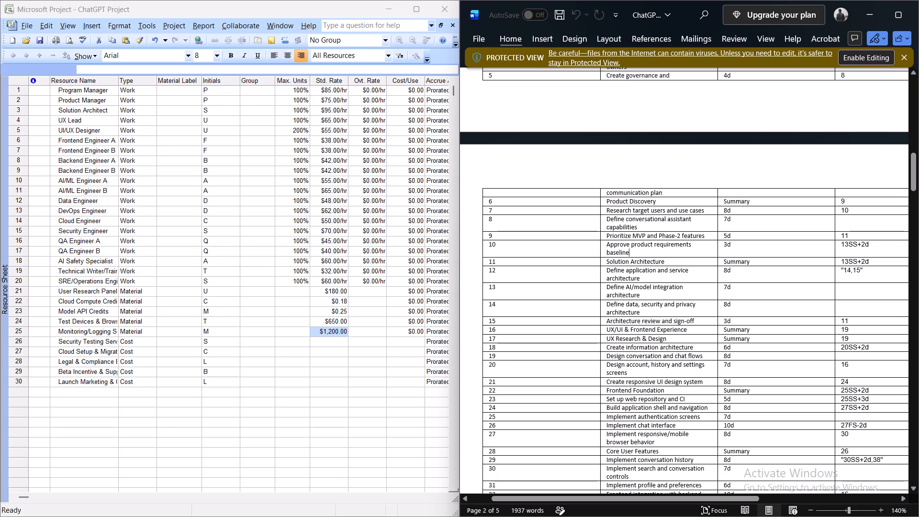
pyautogui.scroll(-6, 616, 248)
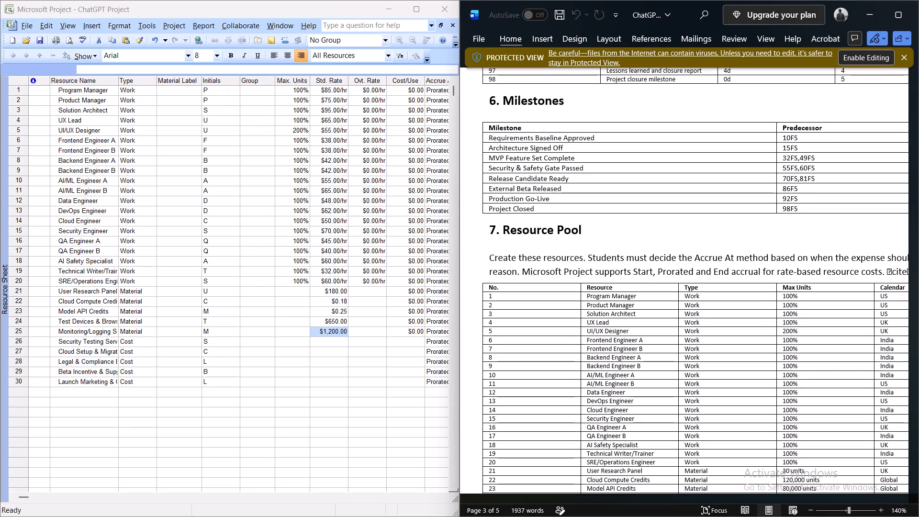
# Switch the project from the resource sheet to the Gantt Chart view.
pyautogui.click(64, 26)
pyautogui.click(64, 26)
pyautogui.click(64, 26)
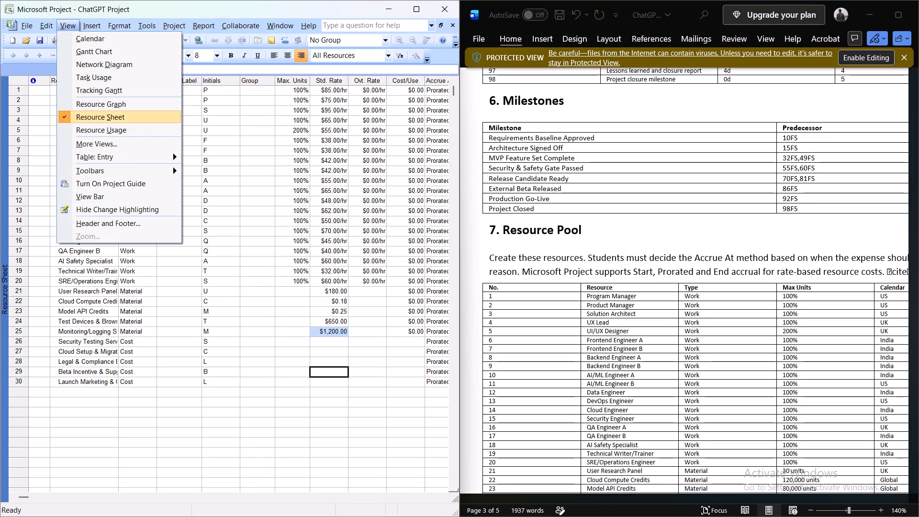
pyautogui.click(115, 52)
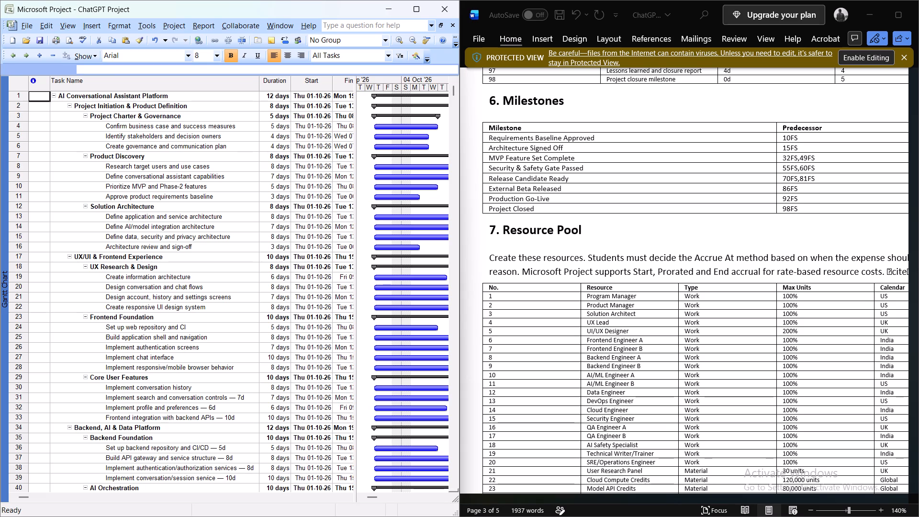
# Insert a new task named "Requirements Baseline Approved" between Approve product requirements baseline and Solution Architecture.
pyautogui.click(21, 186)
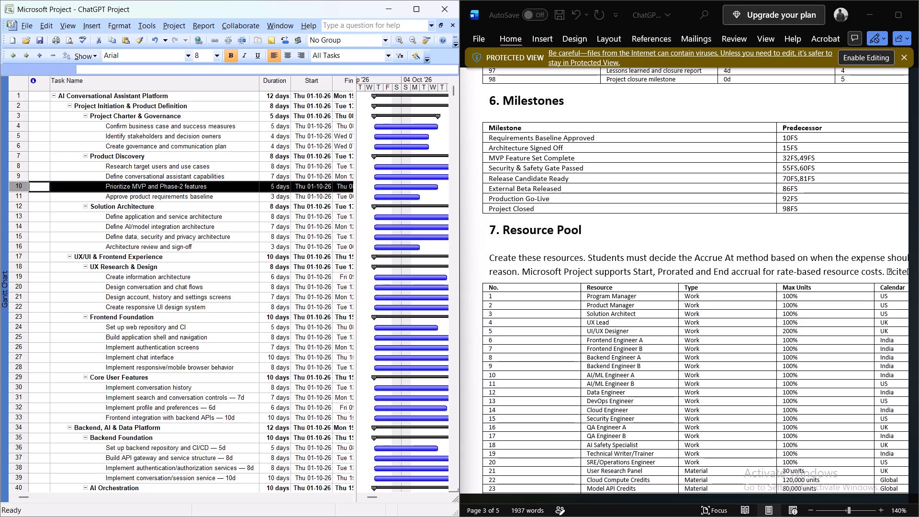
pyautogui.click(19, 195)
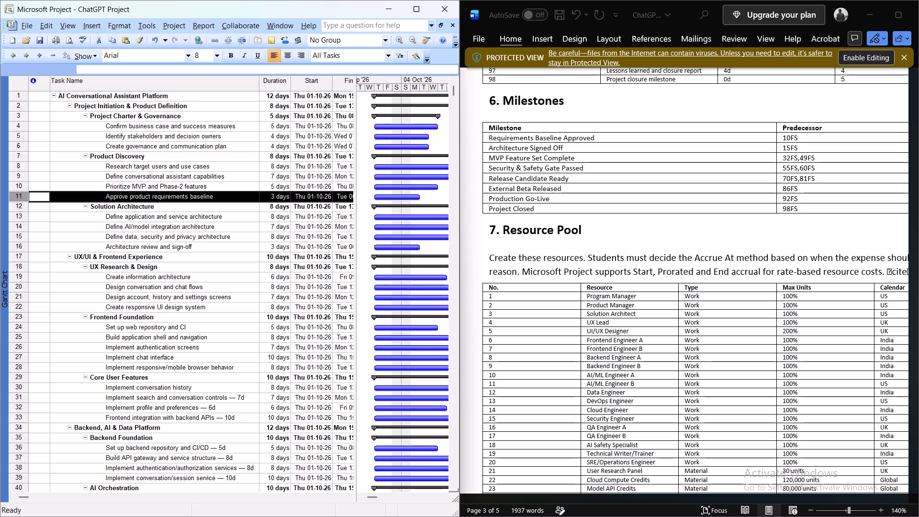
pyautogui.click(14, 209)
pyautogui.rightClick(14, 209)
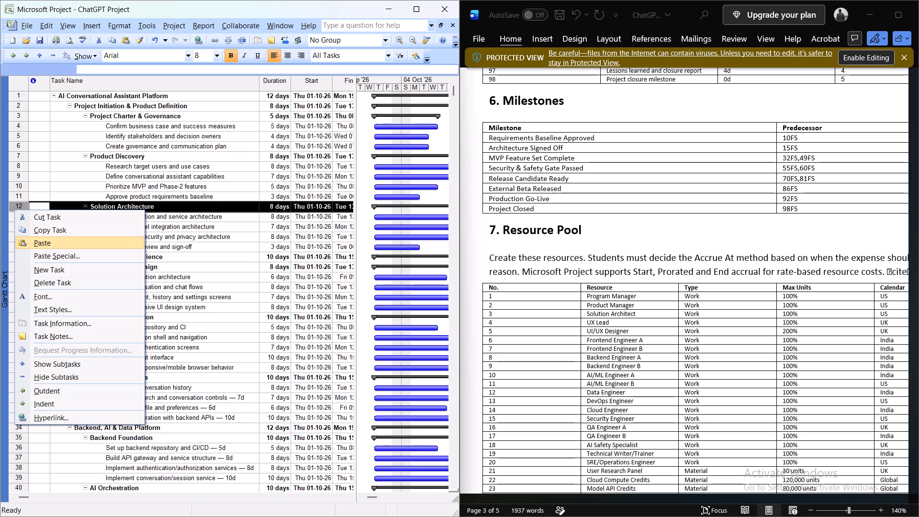
pyautogui.click(49, 269)
pyautogui.click(149, 205)
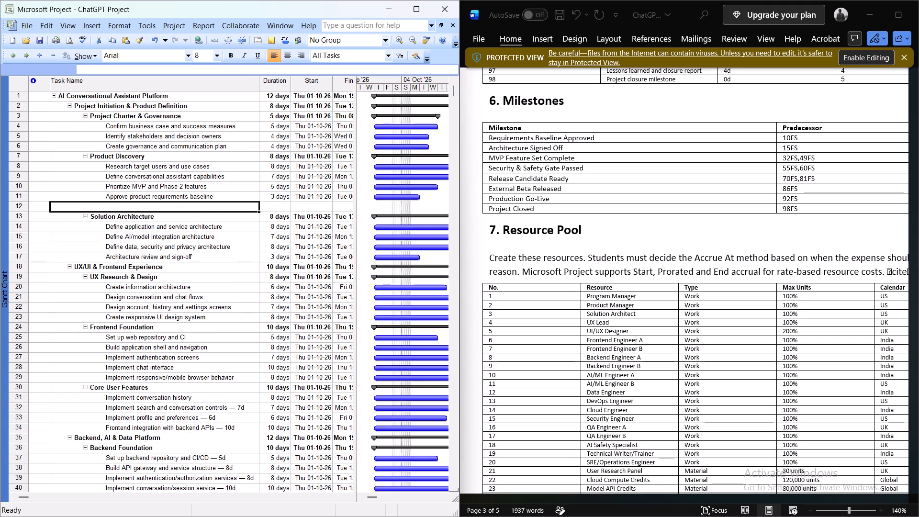
pyautogui.write('Requiret')
pyautogui.press('BackSpace')
pyautogui.press('BackSpace')
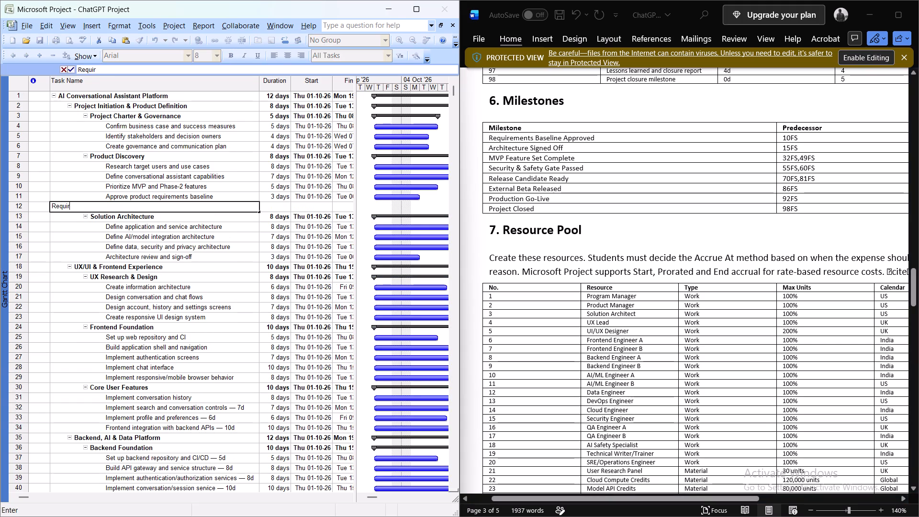
pyautogui.write('emet')
pyautogui.press('BackSpace')
pyautogui.write('nts')
pyautogui.press('space')
pyautogui.write('Baseline Approved')
pyautogui.press('Return')
# Make Requirements Baseline Approved a milestone by setting its duration to 0 days.
pyautogui.press('Up')
pyautogui.press('Right')
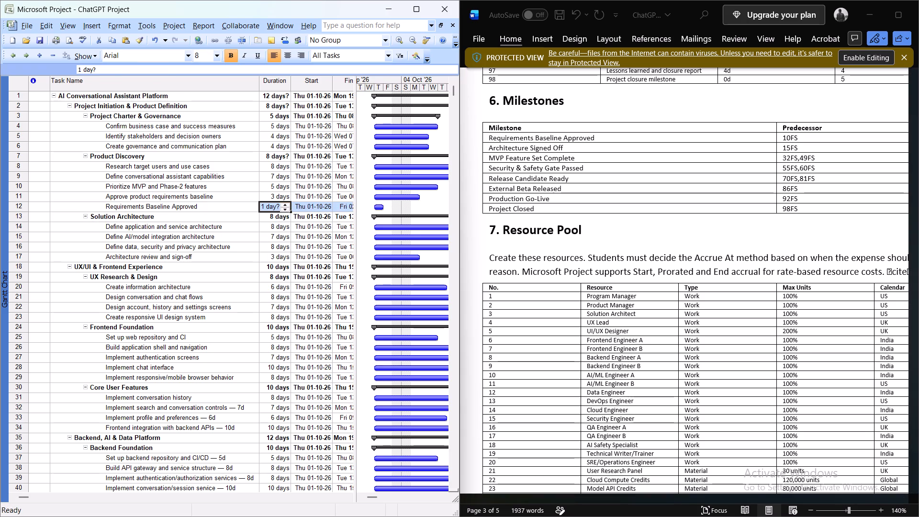
pyautogui.click(309, 205)
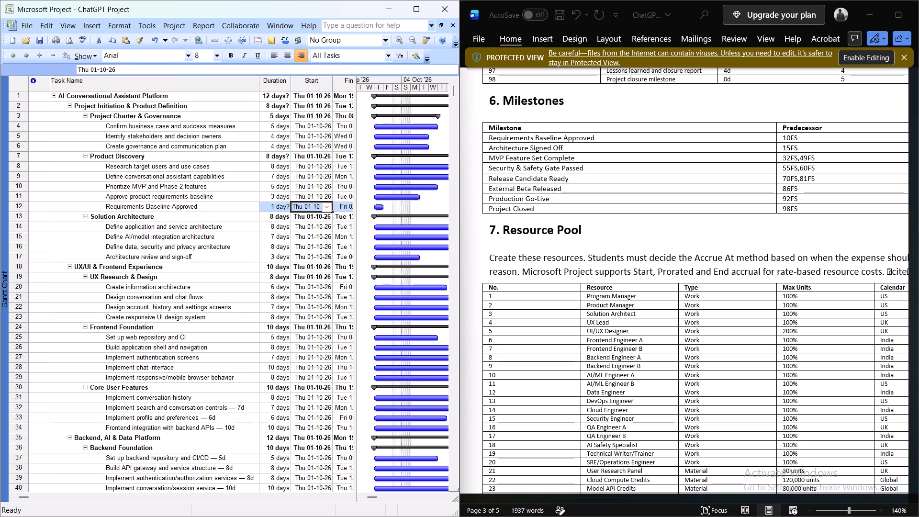
pyautogui.click(277, 209)
pyautogui.click(282, 210)
pyautogui.press('Return')
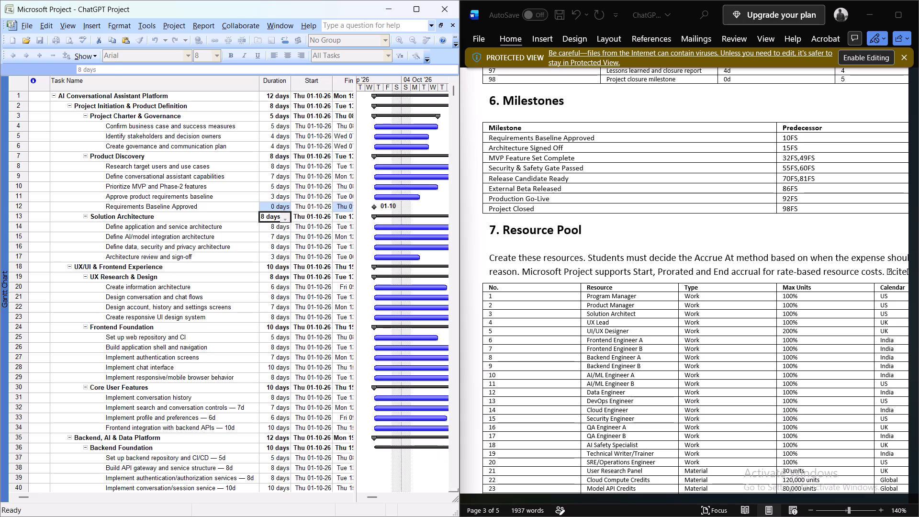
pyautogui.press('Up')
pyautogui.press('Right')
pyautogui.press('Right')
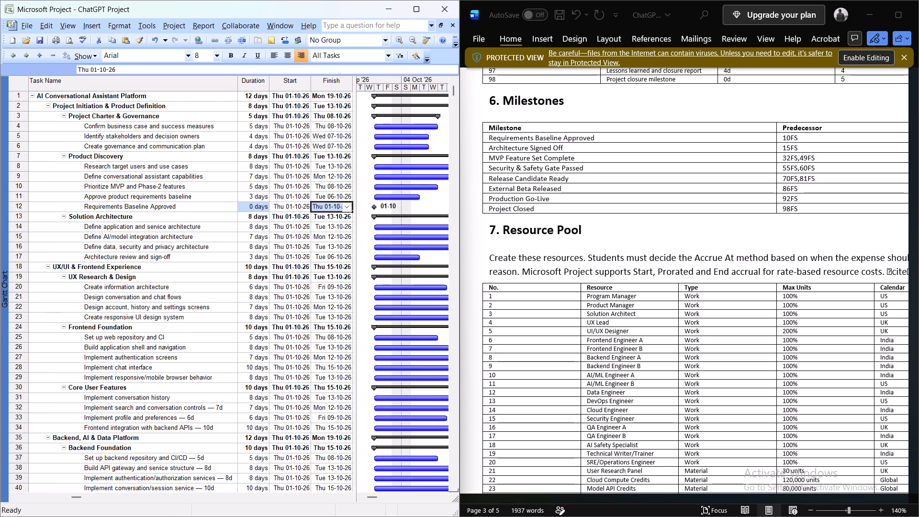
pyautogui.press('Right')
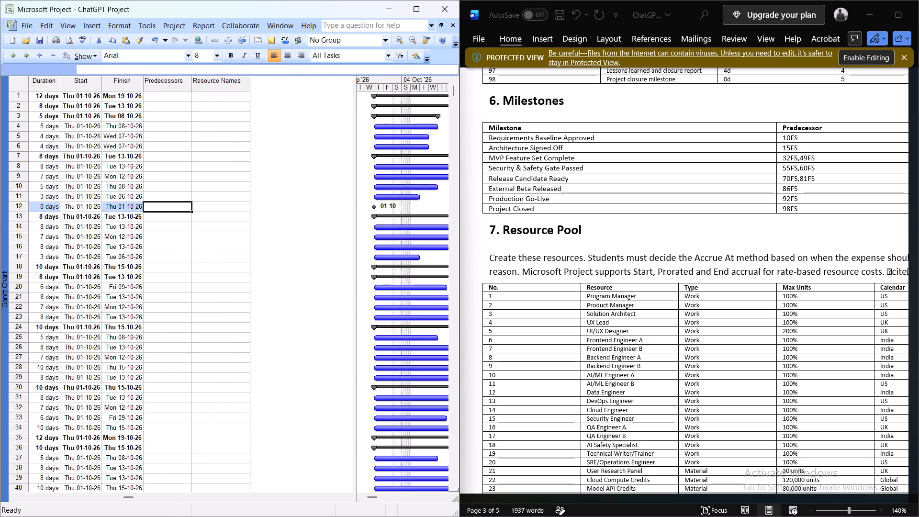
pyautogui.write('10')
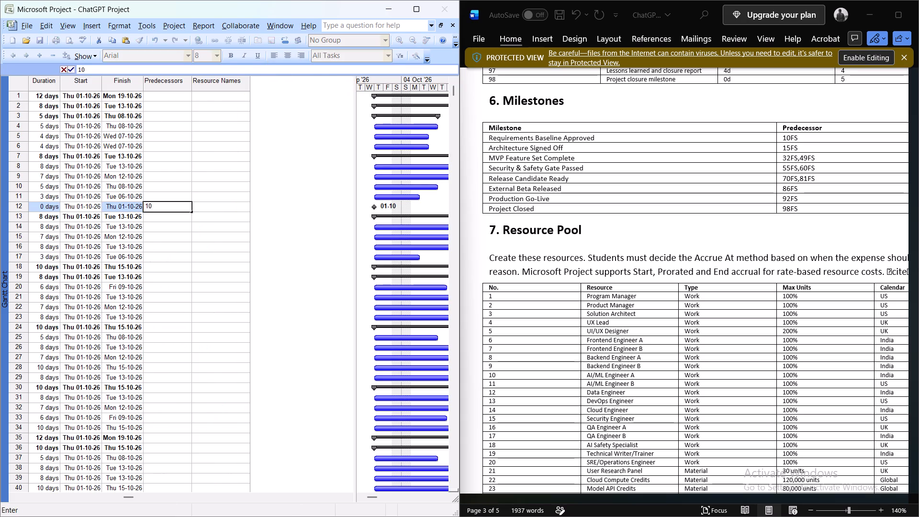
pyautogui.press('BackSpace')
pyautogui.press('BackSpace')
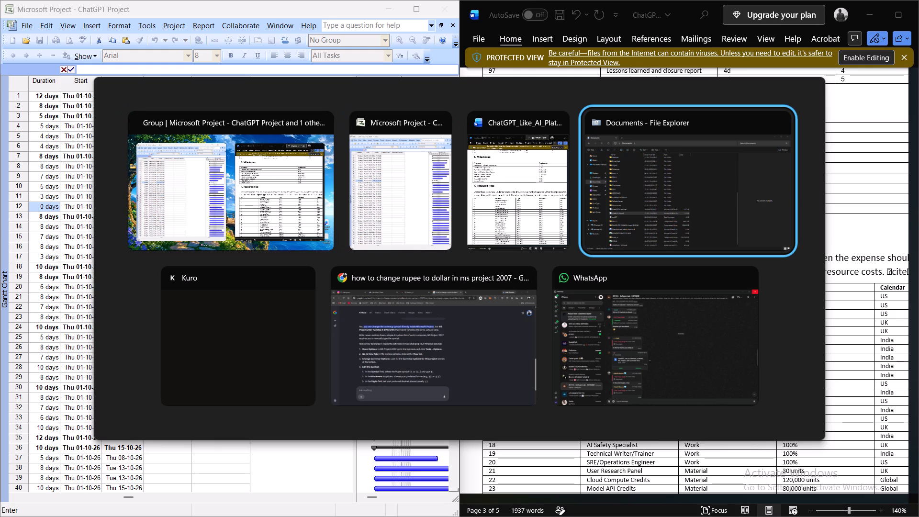
# In Chrome, search Google for "how to add milestone in ms project 2007" and read the instructions for creating milestones.
pyautogui.hotkey('ctrl', 't')
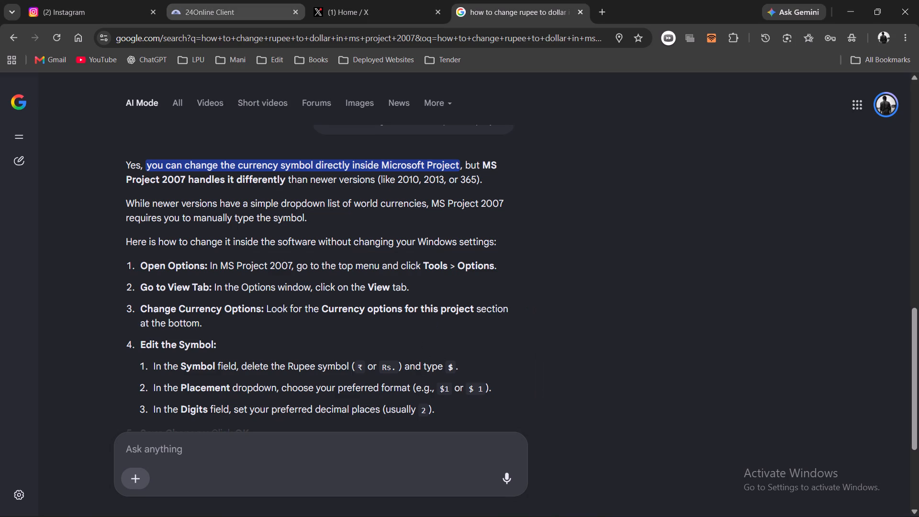
pyautogui.write('how to')
pyautogui.press('space')
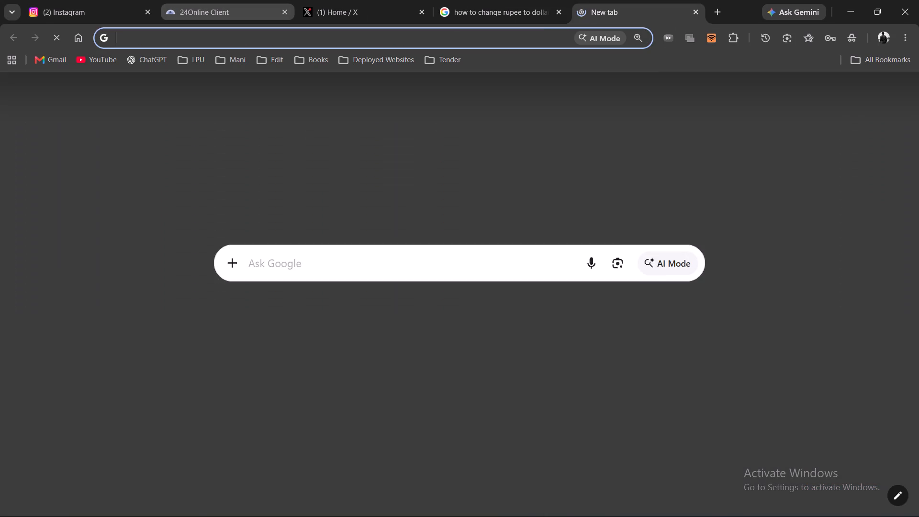
pyautogui.press('BackSpace')
pyautogui.write('add milestome')
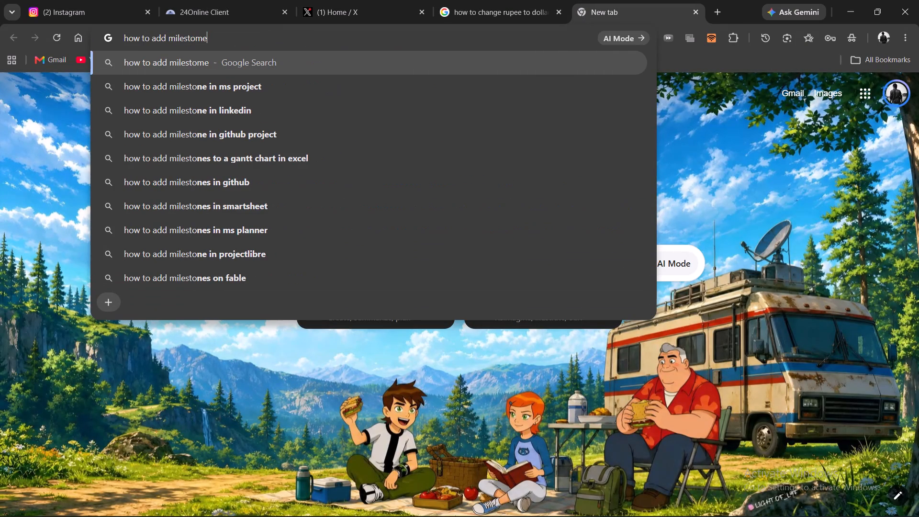
pyautogui.press('Down')
pyautogui.press('space')
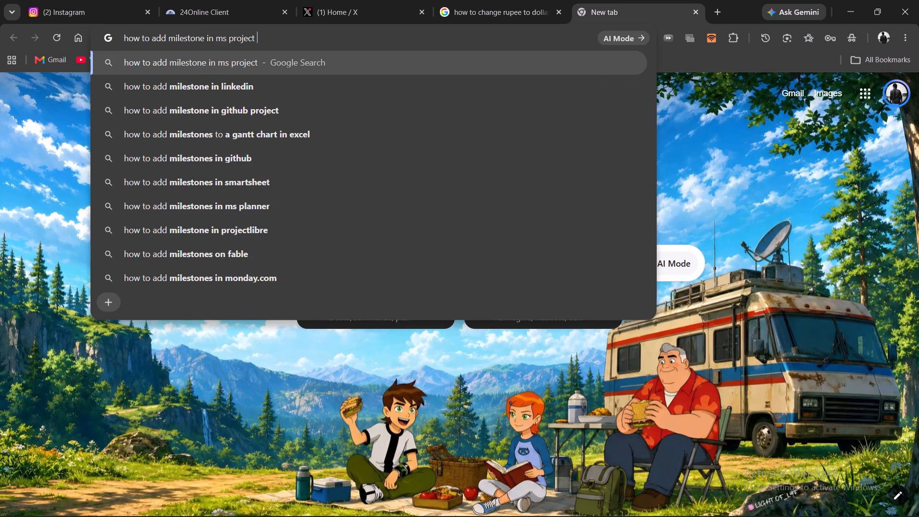
pyautogui.write('2007\\')
pyautogui.press('Return')
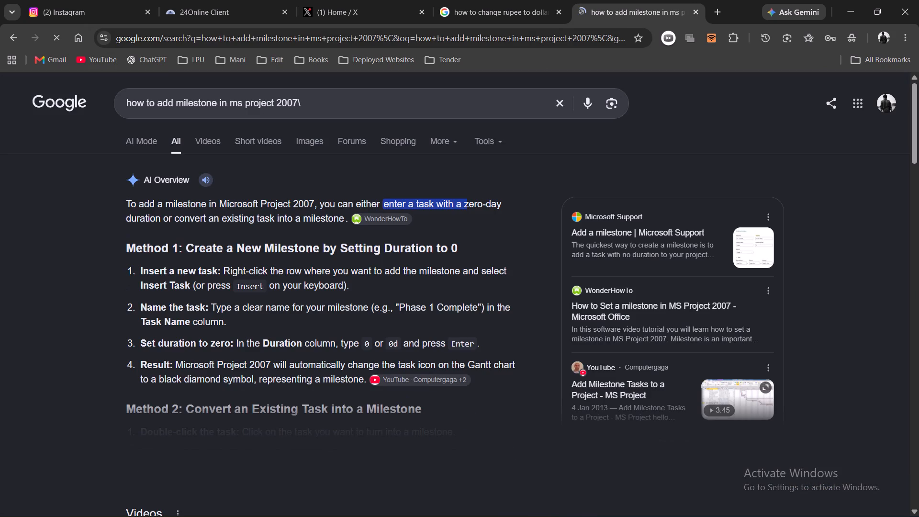
pyautogui.scroll(-1, 191, 371)
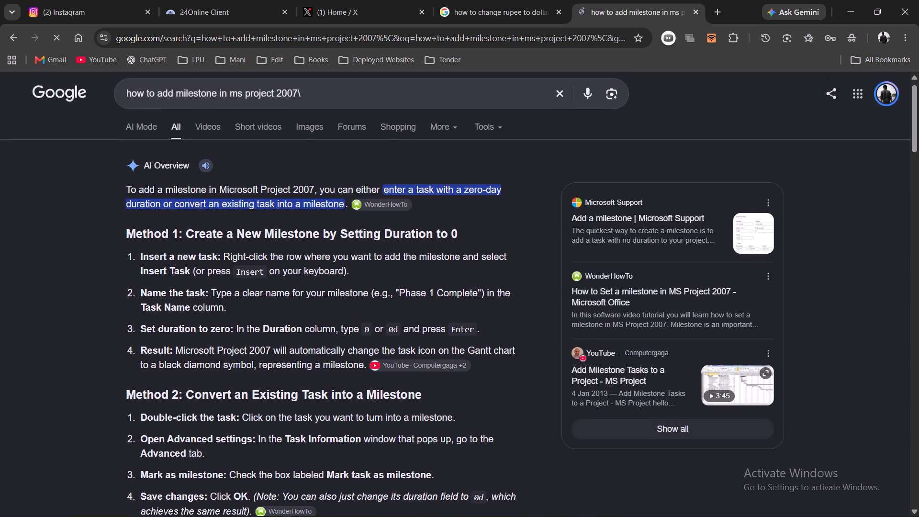
pyautogui.scroll(-1, 191, 371)
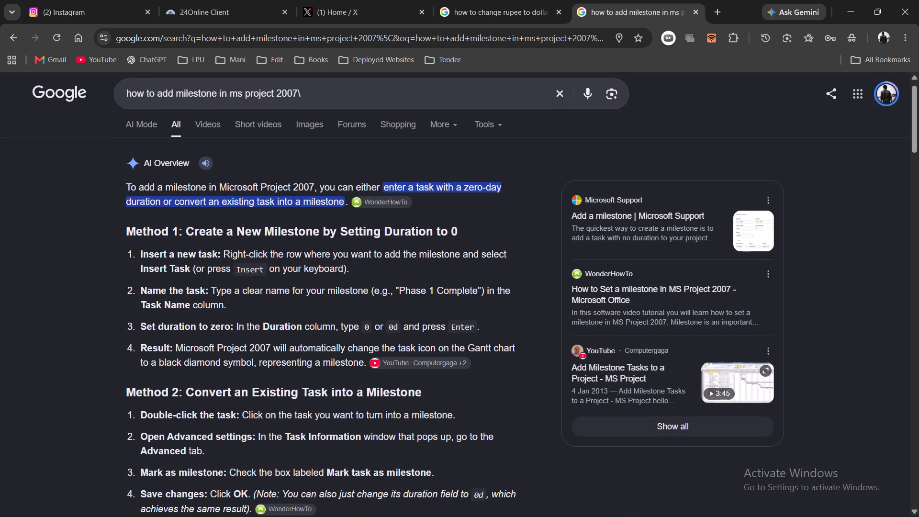
pyautogui.scroll(-1, 191, 371)
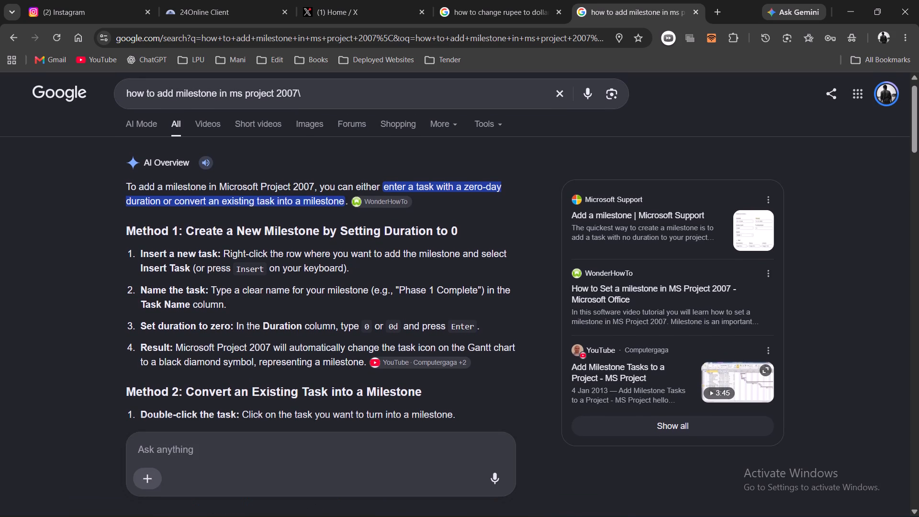
pyautogui.scroll(-2, 191, 371)
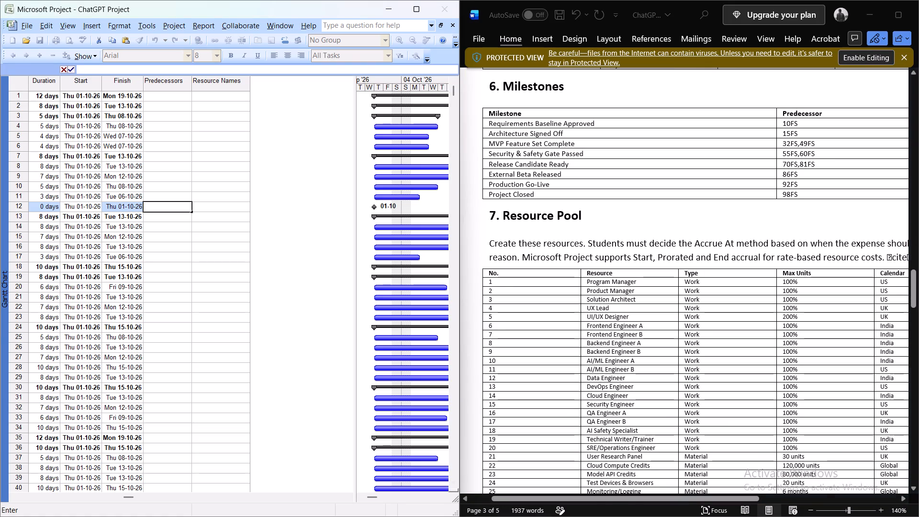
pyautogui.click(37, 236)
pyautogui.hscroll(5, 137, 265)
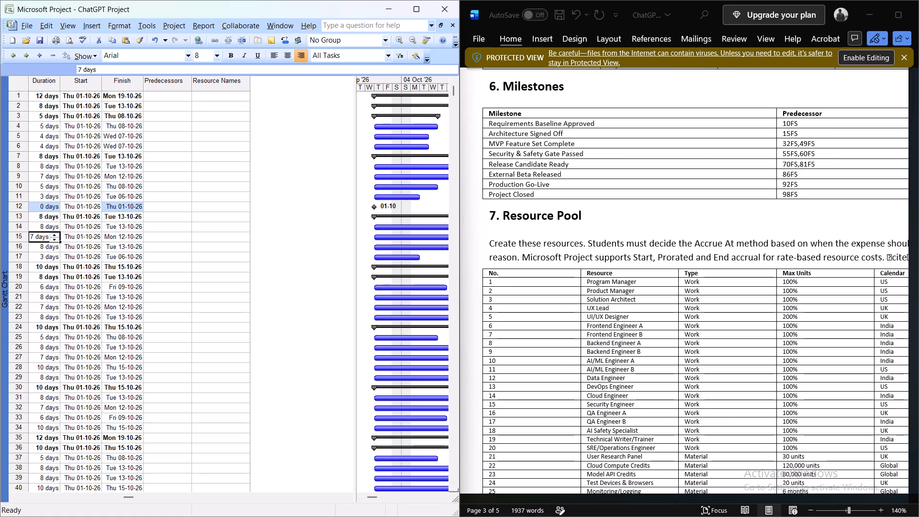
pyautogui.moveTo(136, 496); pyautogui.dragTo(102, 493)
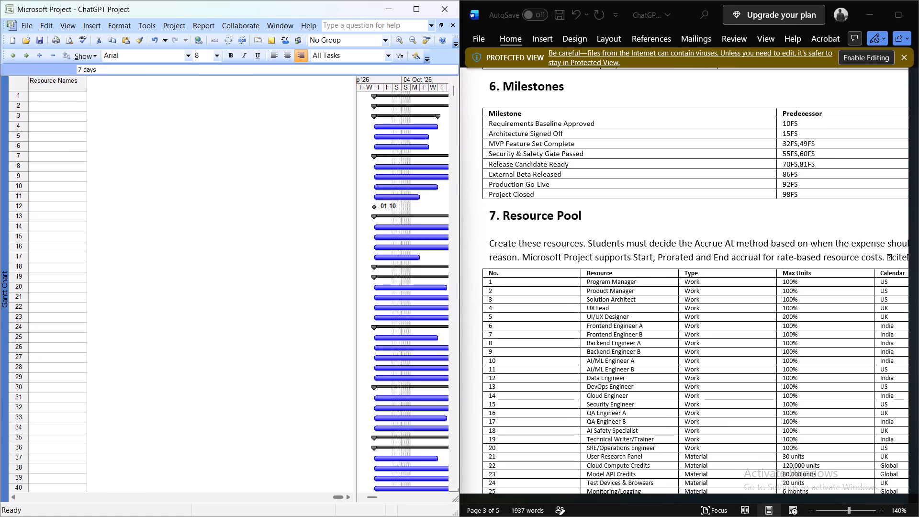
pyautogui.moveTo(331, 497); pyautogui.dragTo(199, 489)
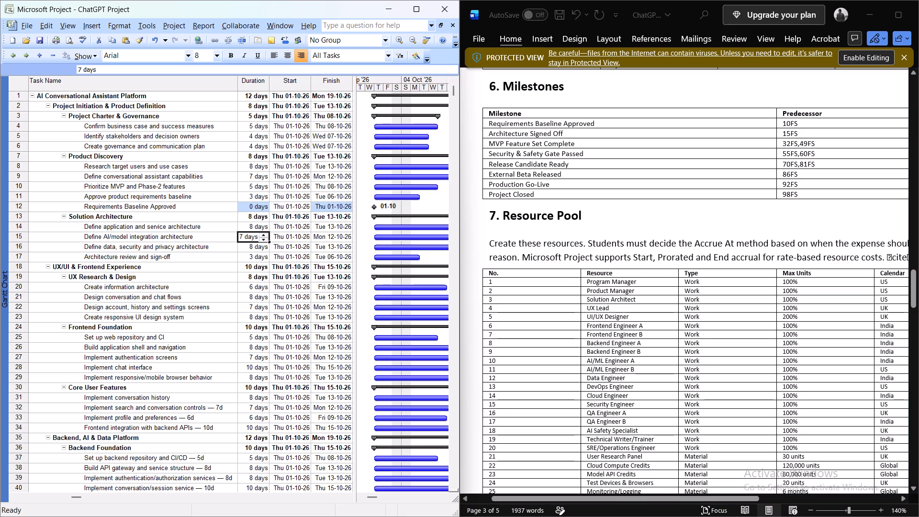
# Compare the Word brief's task table with its Milestones table to identify the task that precedes Requirements Baseline Approved.
pyautogui.scroll(2, 599, 180)
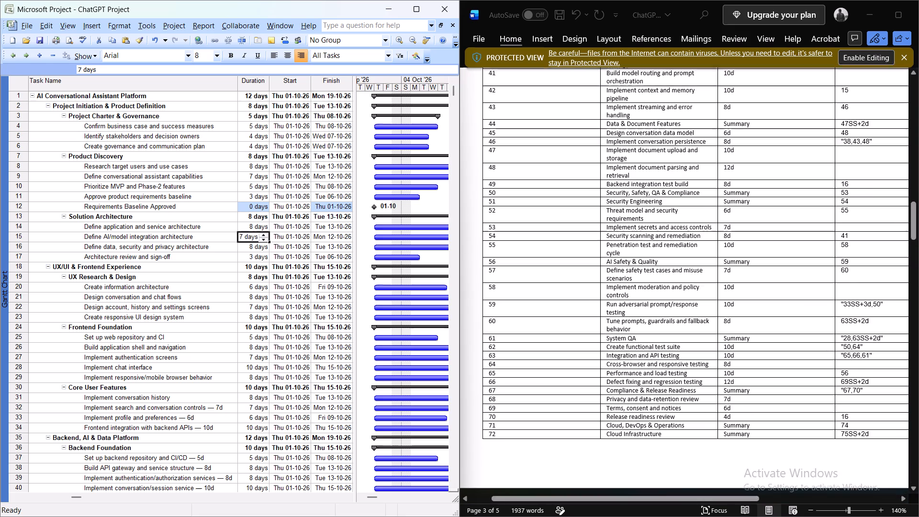
pyautogui.scroll(4, 599, 180)
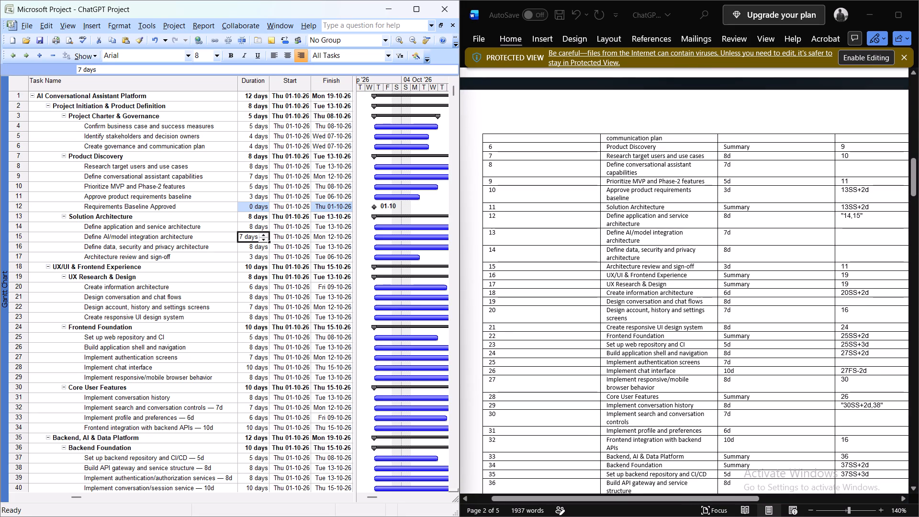
pyautogui.moveTo(607, 192); pyautogui.dragTo(628, 200)
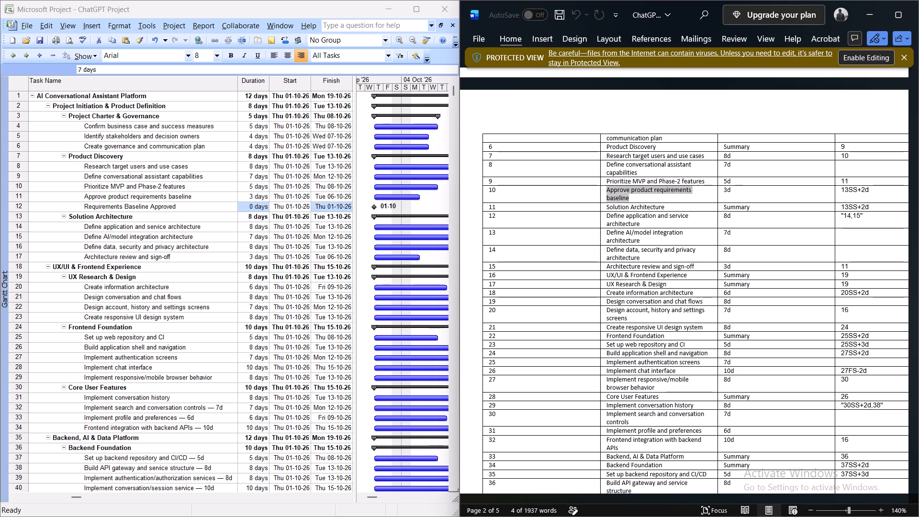
pyautogui.click(255, 207)
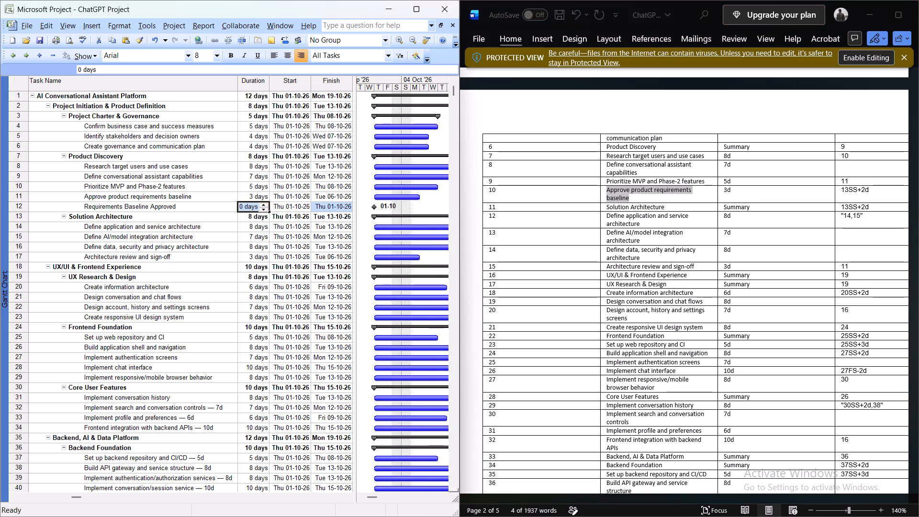
pyautogui.scroll(-5, 632, 243)
pyautogui.scroll(1, 632, 243)
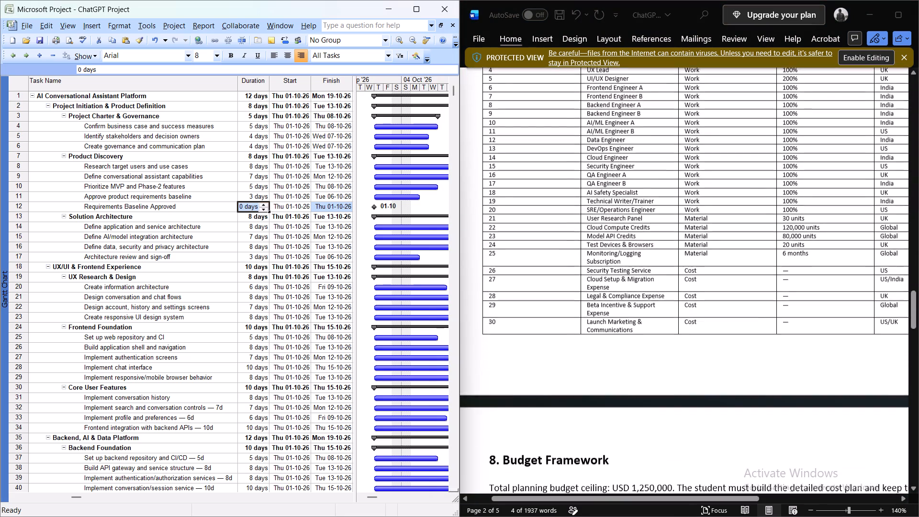
pyautogui.scroll(1, 632, 243)
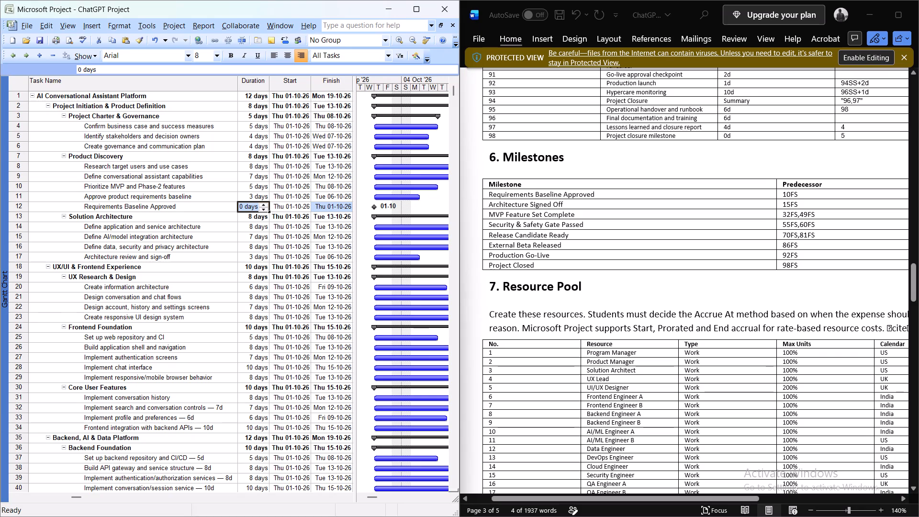
# Start inserting a new task row above Define data, security and privacy architecture for the next milestone in the brief.
pyautogui.click(19, 243)
pyautogui.click(19, 239)
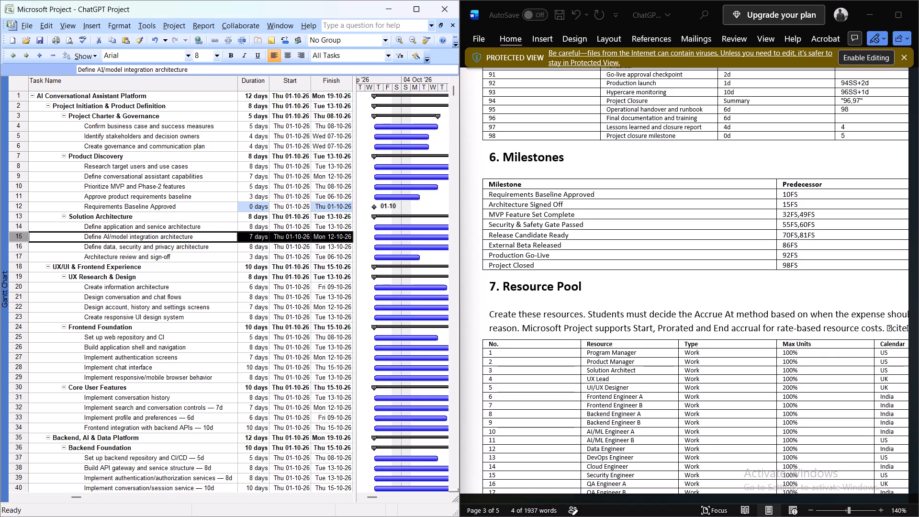
pyautogui.click(20, 246)
pyautogui.rightClick(18, 247)
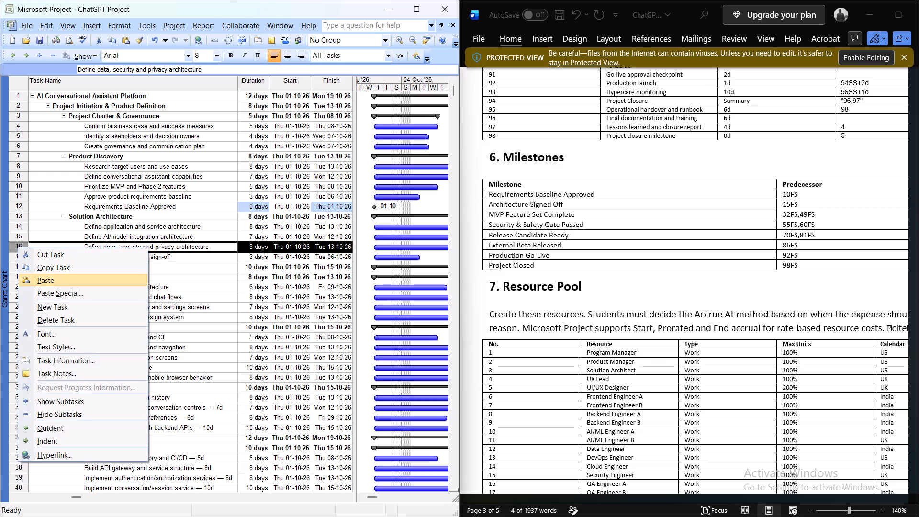